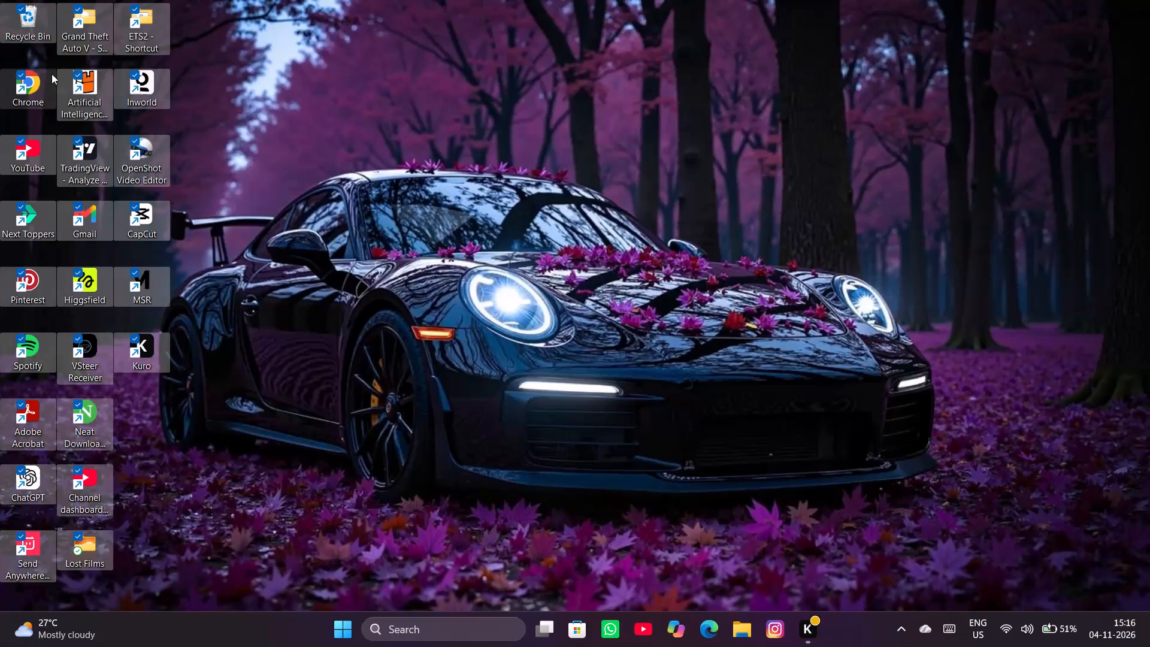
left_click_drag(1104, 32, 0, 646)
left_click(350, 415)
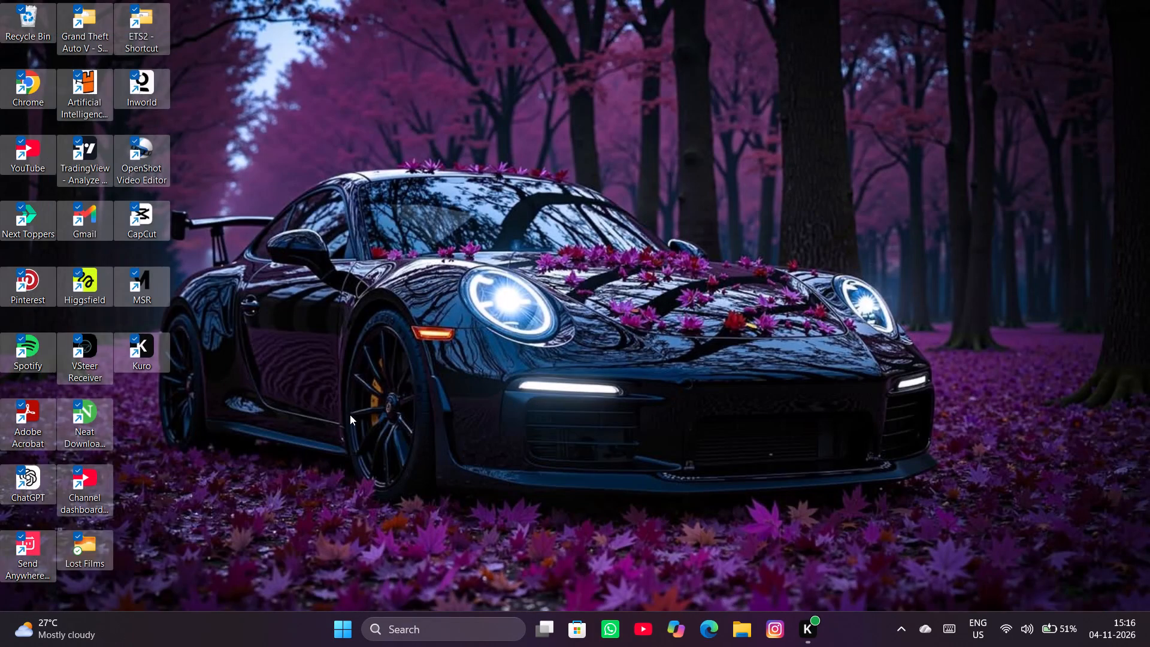
Launch Chrome and open a browser window with the first listed user profile.
double_click(22, 85)
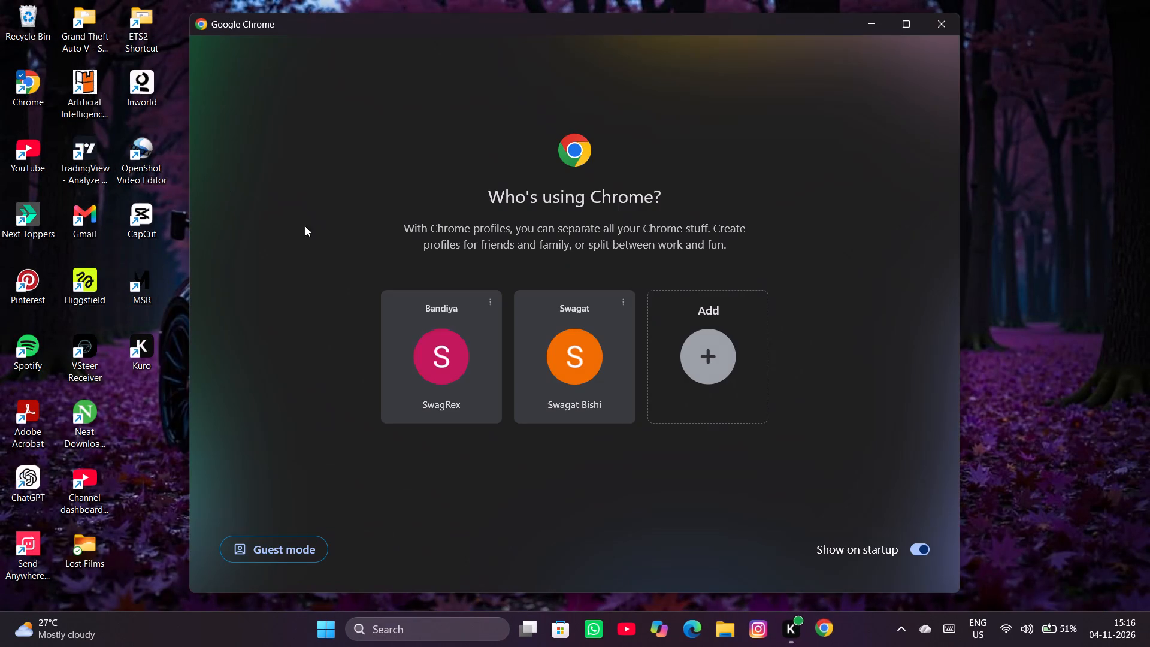
left_click(447, 324)
left_click(447, 325)
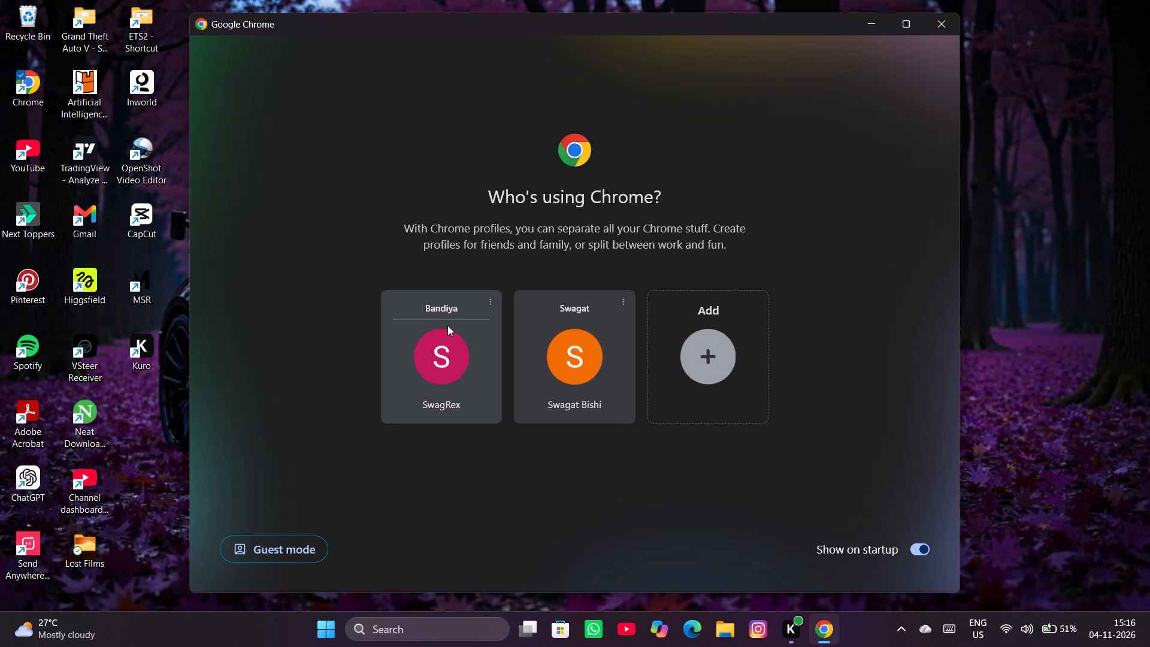
left_click(457, 349)
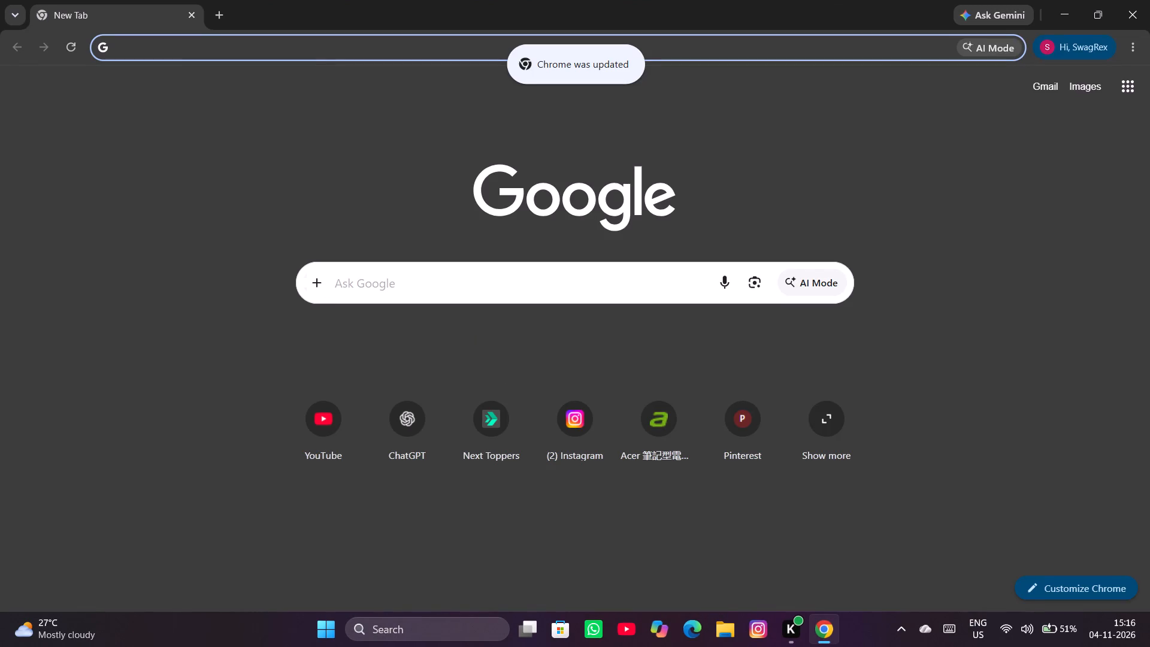
Search the web for smartdraw, then start the app from the official SmartDraw site.
left_click(432, 295)
left_click(368, 322)
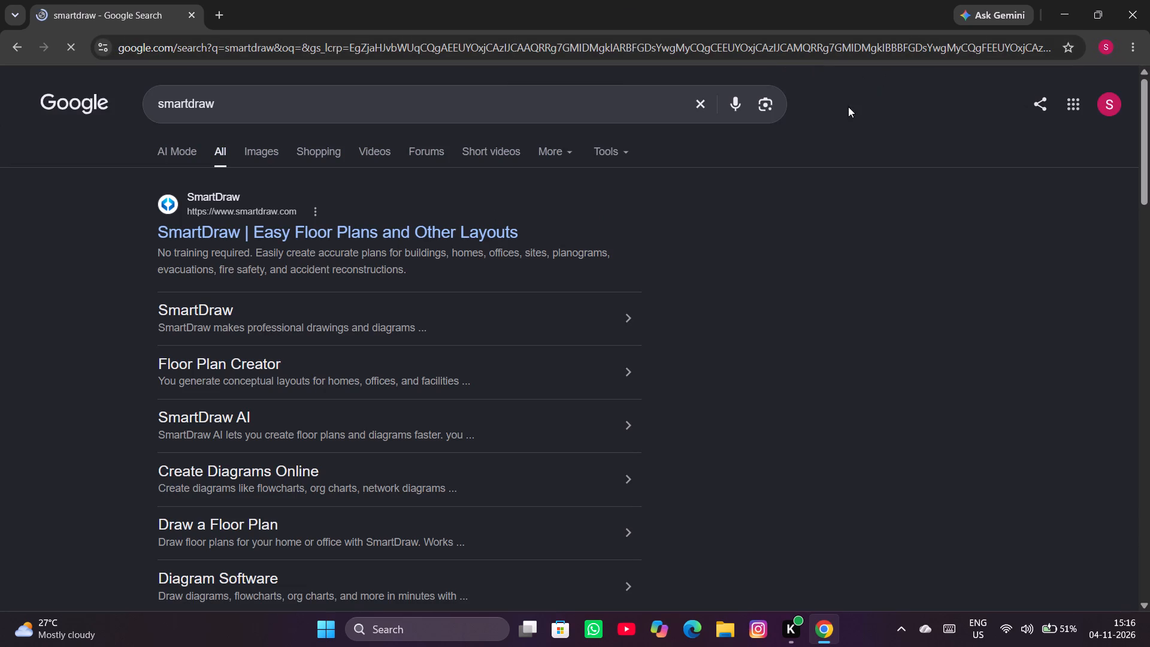
left_click(234, 222)
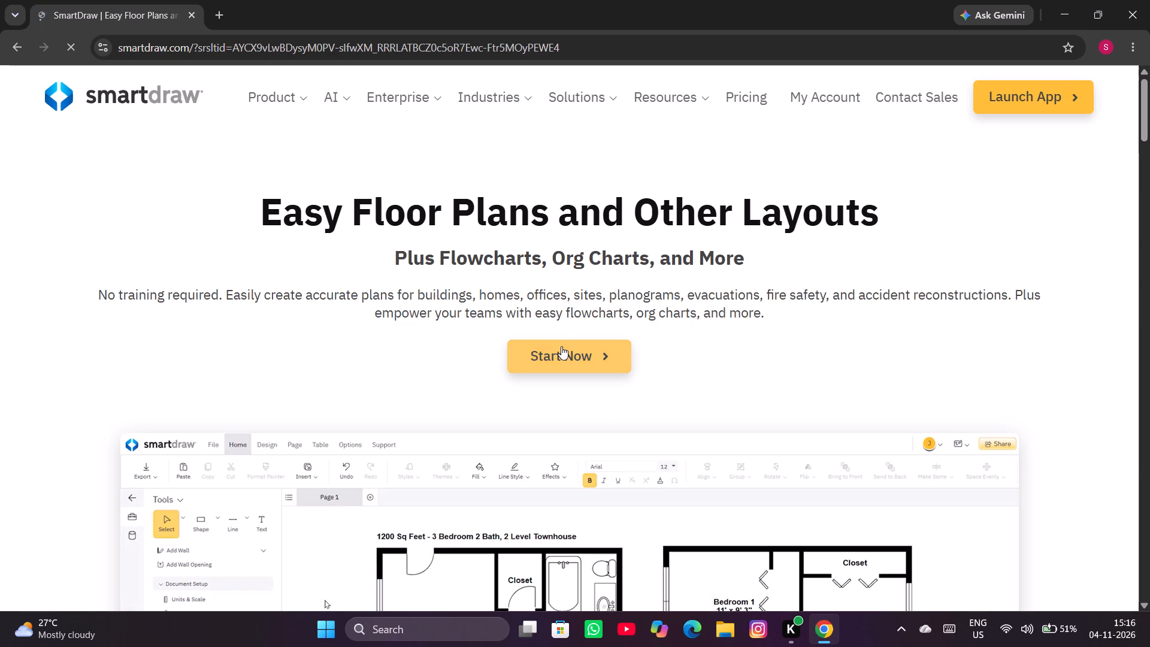
left_click(561, 346)
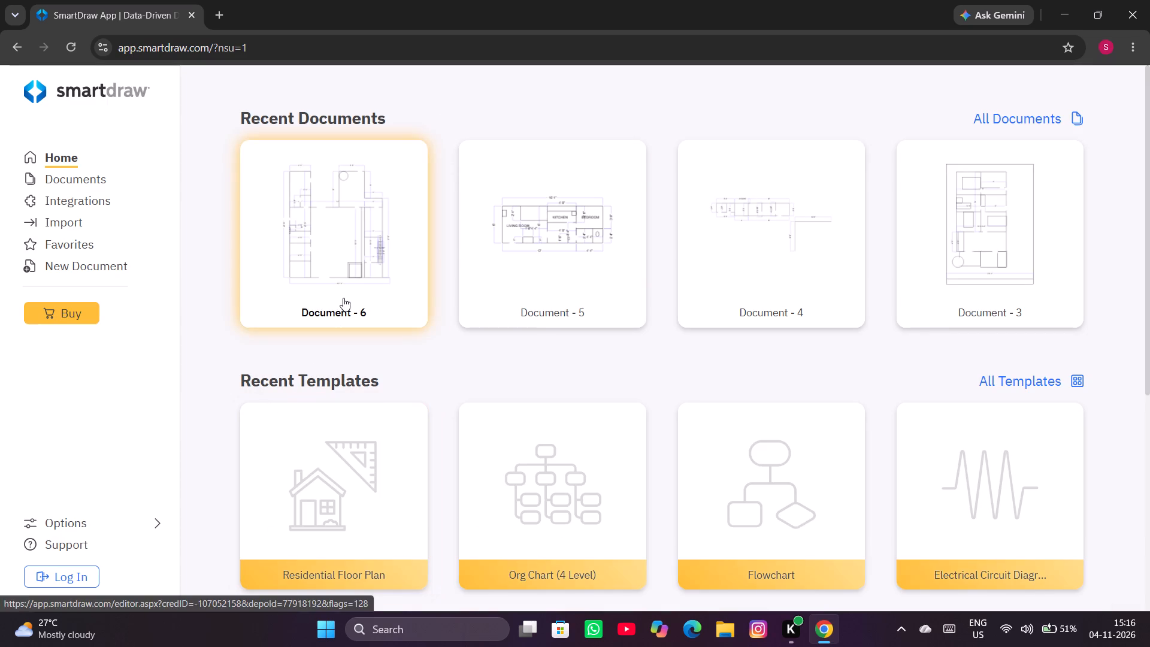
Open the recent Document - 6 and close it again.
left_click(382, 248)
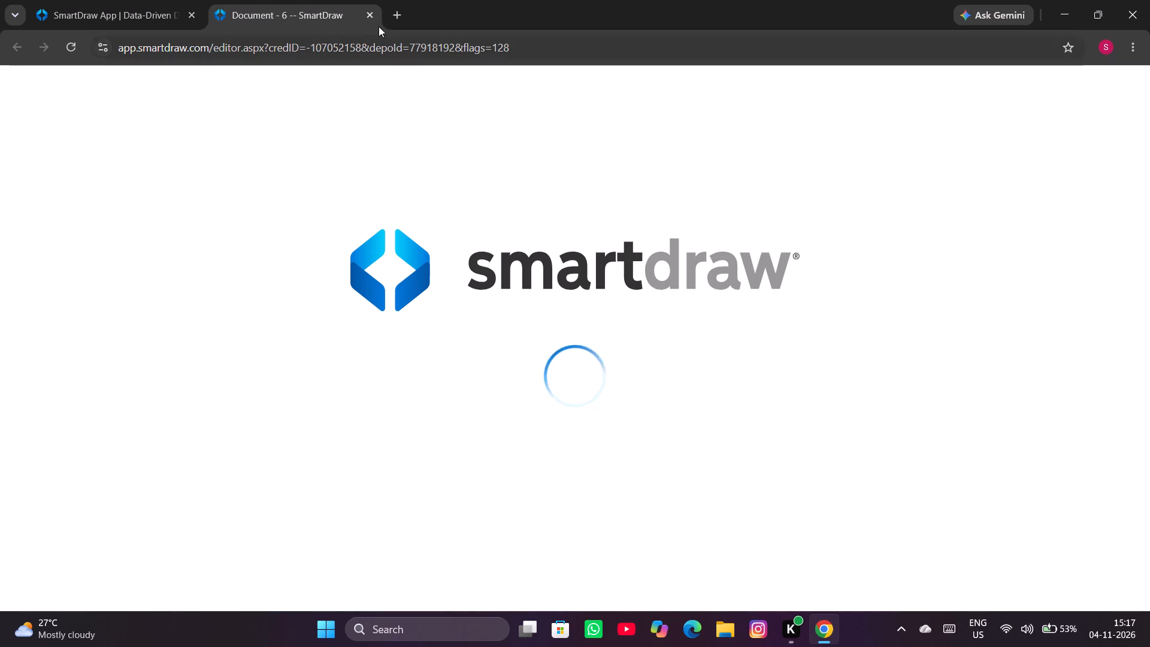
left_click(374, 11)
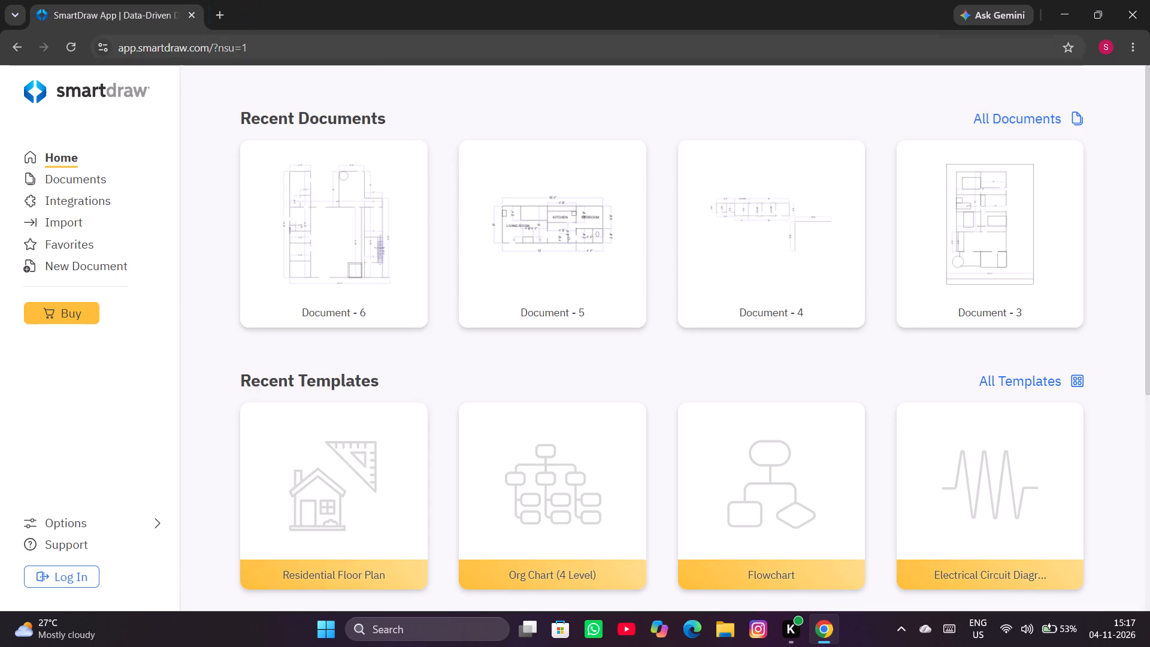
Create a new document from the Residential Floor Plan template.
left_click(376, 448)
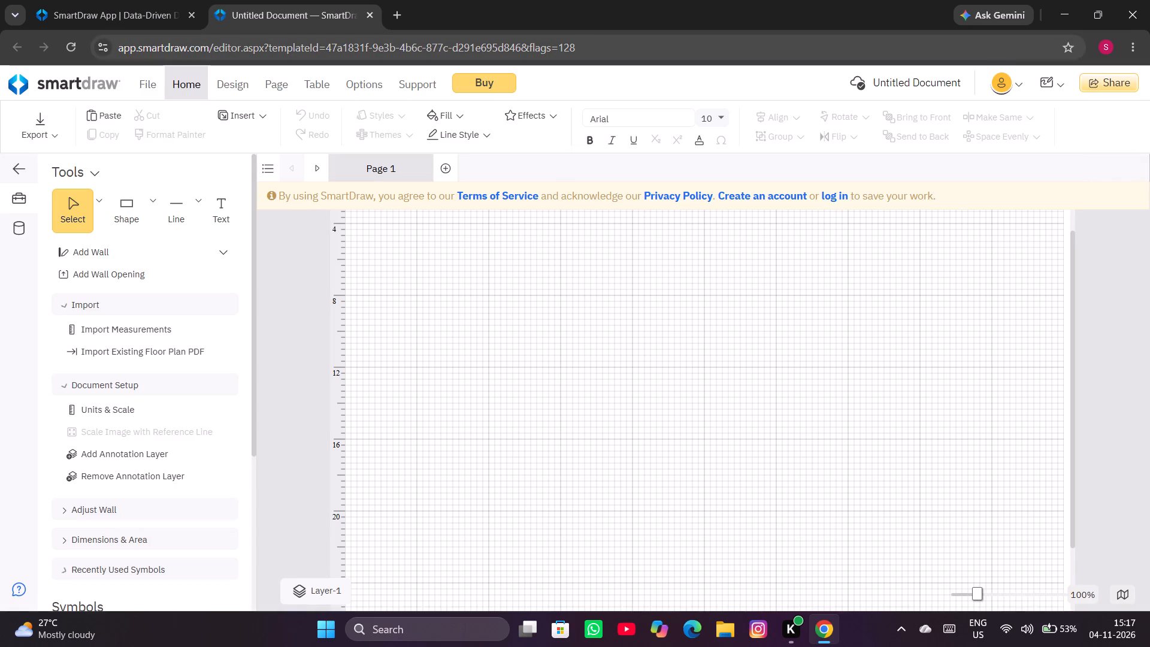
Draw a horizontal line about 23' 4" long at the 24' mark on the vertical ruler.
scroll(543, 372, "down", 10)
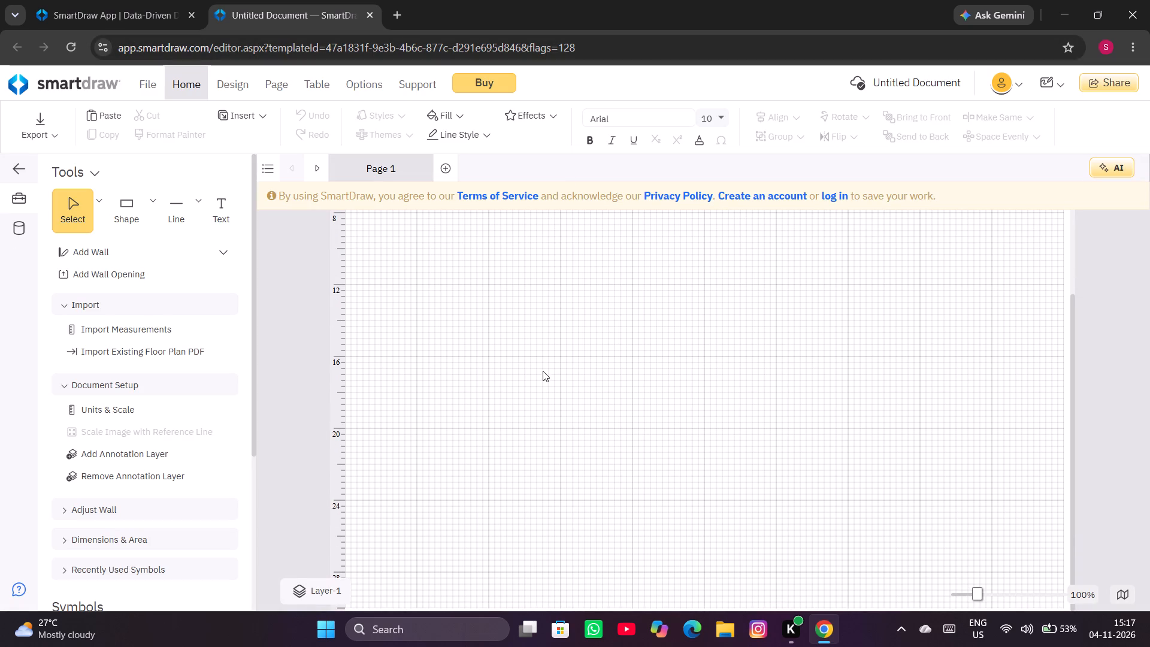
left_click_drag(177, 195, 229, 326)
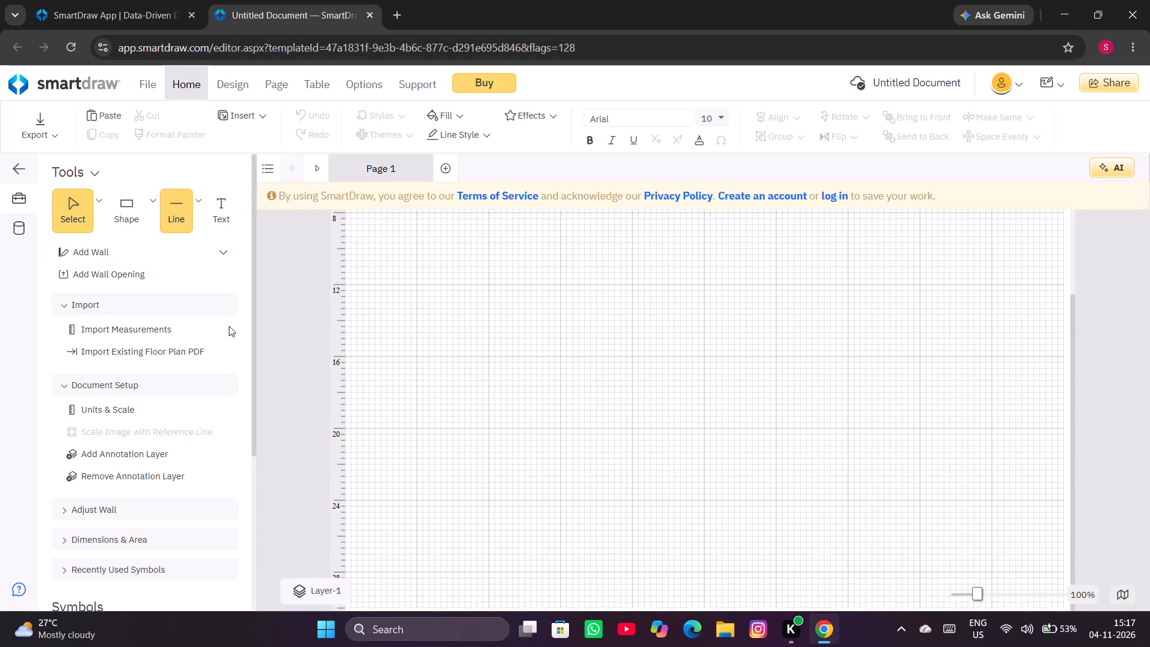
left_click_drag(229, 326, 389, 442)
double_click(177, 217)
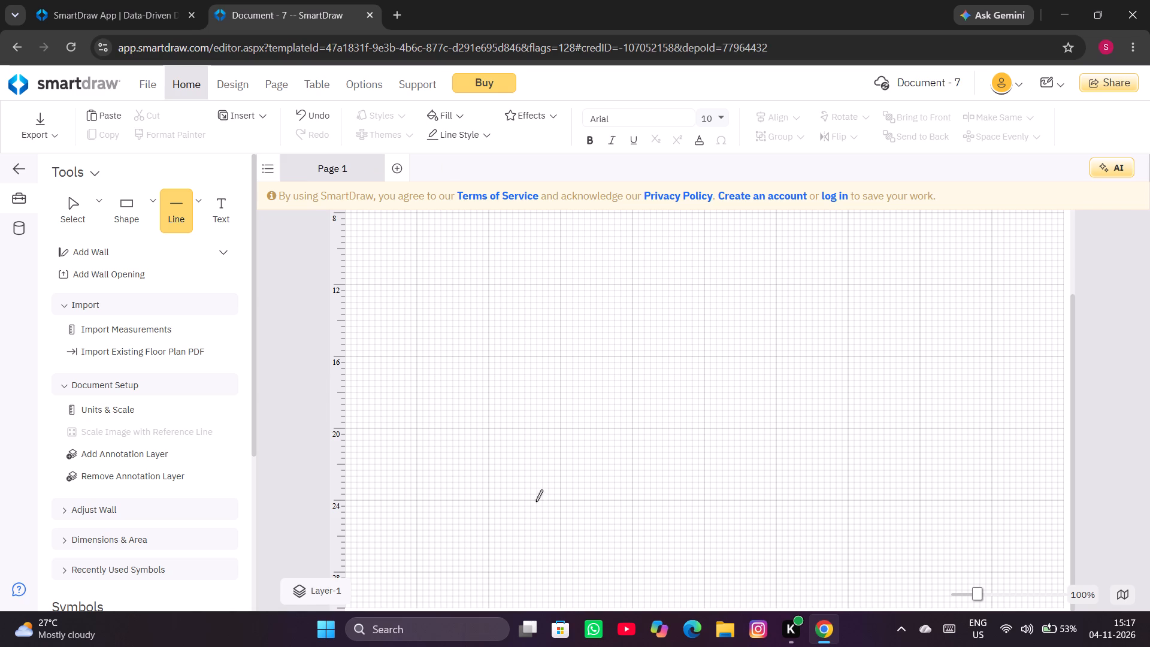
scroll(501, 449, "up", 9)
scroll(501, 449, "down", 2)
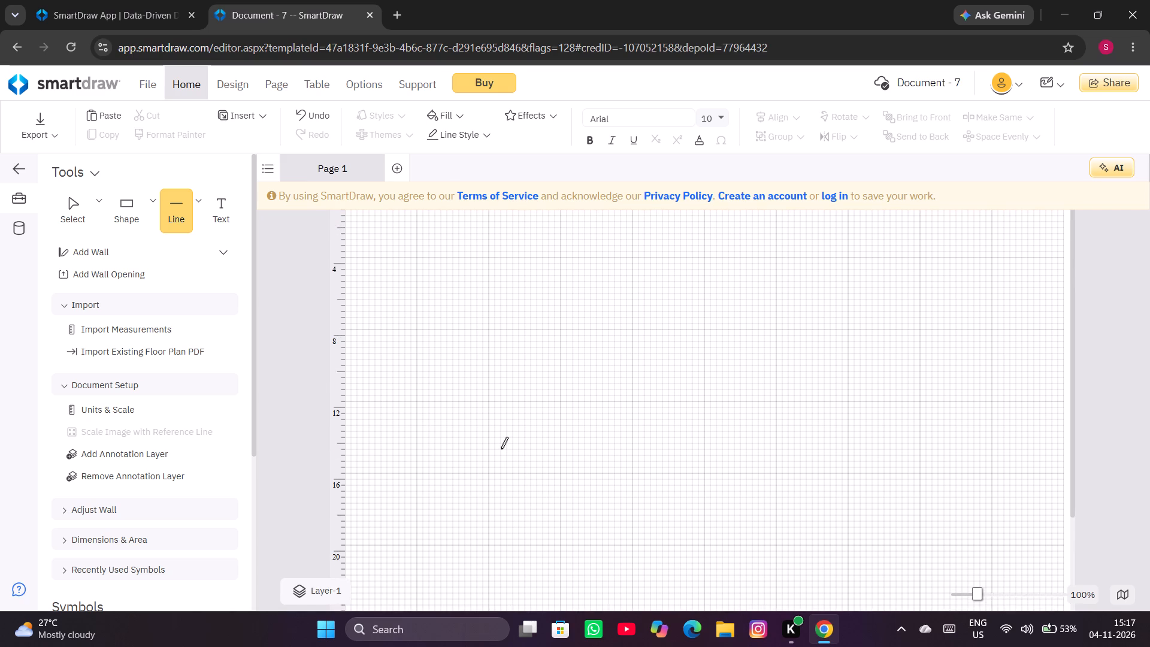
scroll(501, 449, "down", 4)
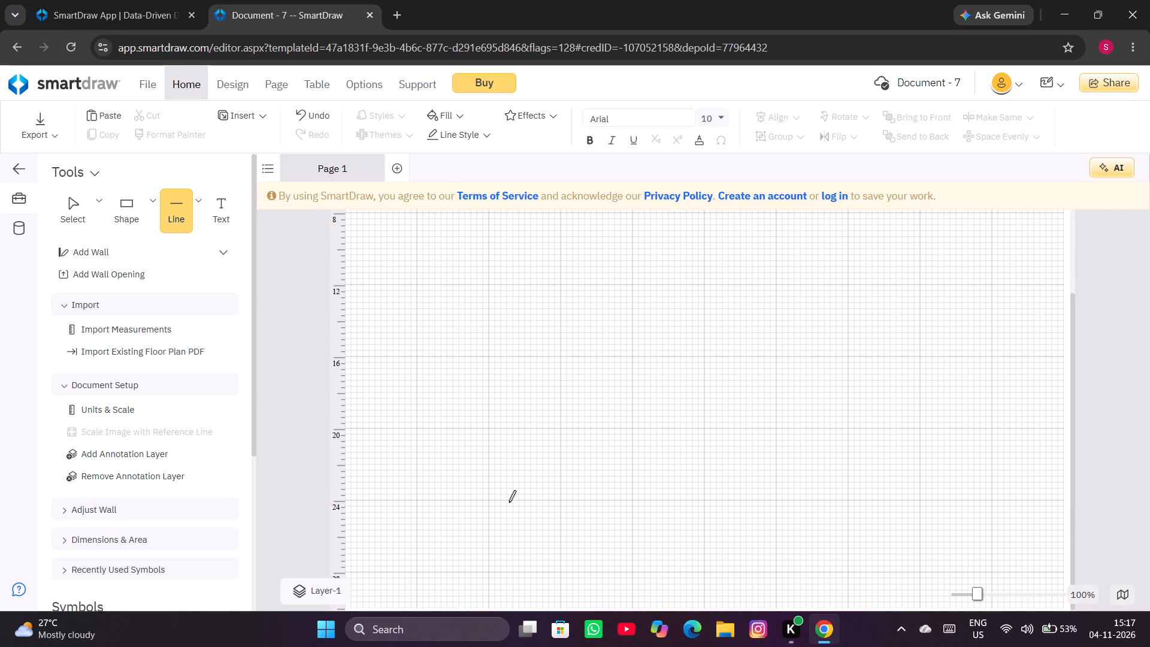
left_click_drag(504, 500, 795, 491)
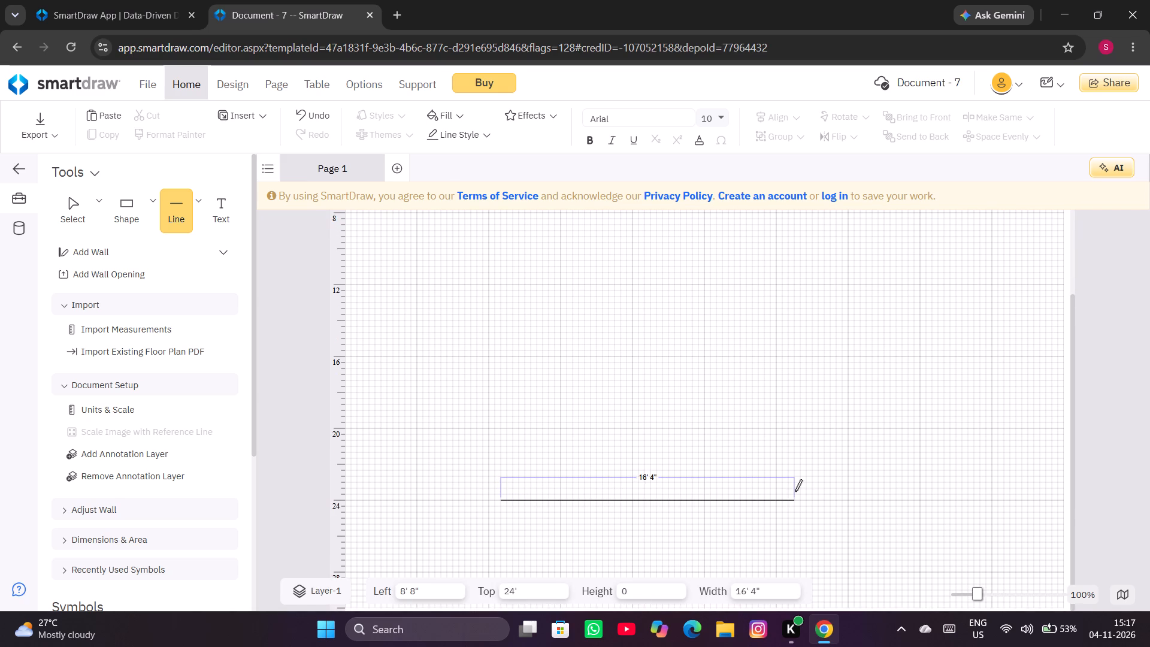
left_click_drag(795, 491, 918, 486)
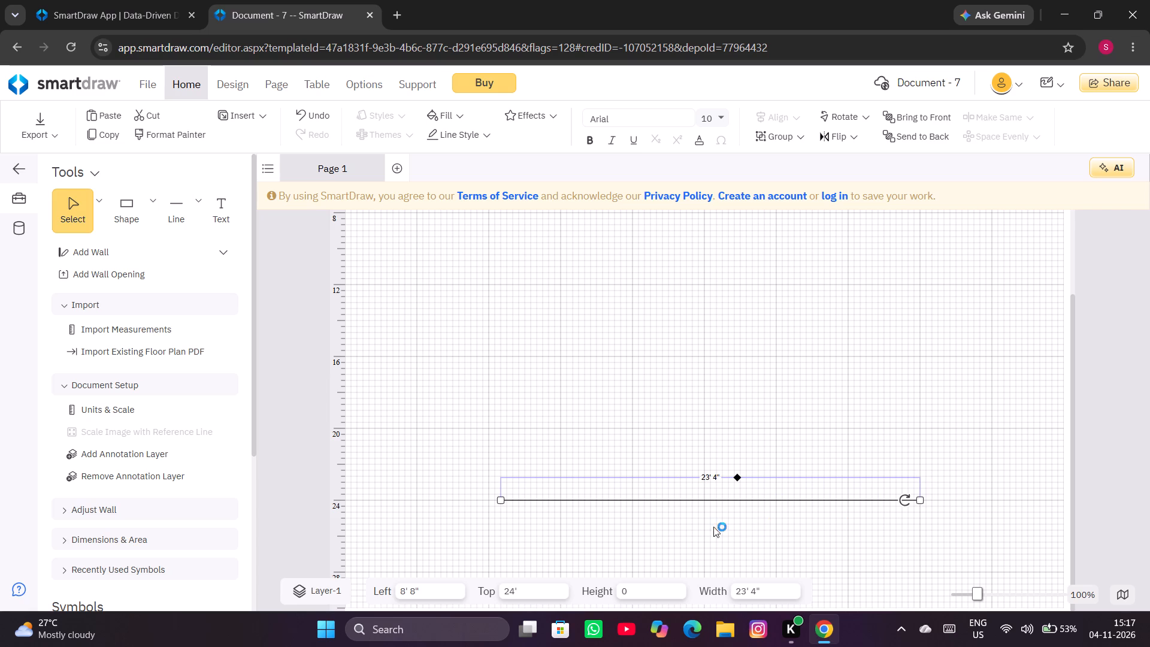
Extend the horizontal line's left end outward to make the line 24' long.
left_click(495, 503)
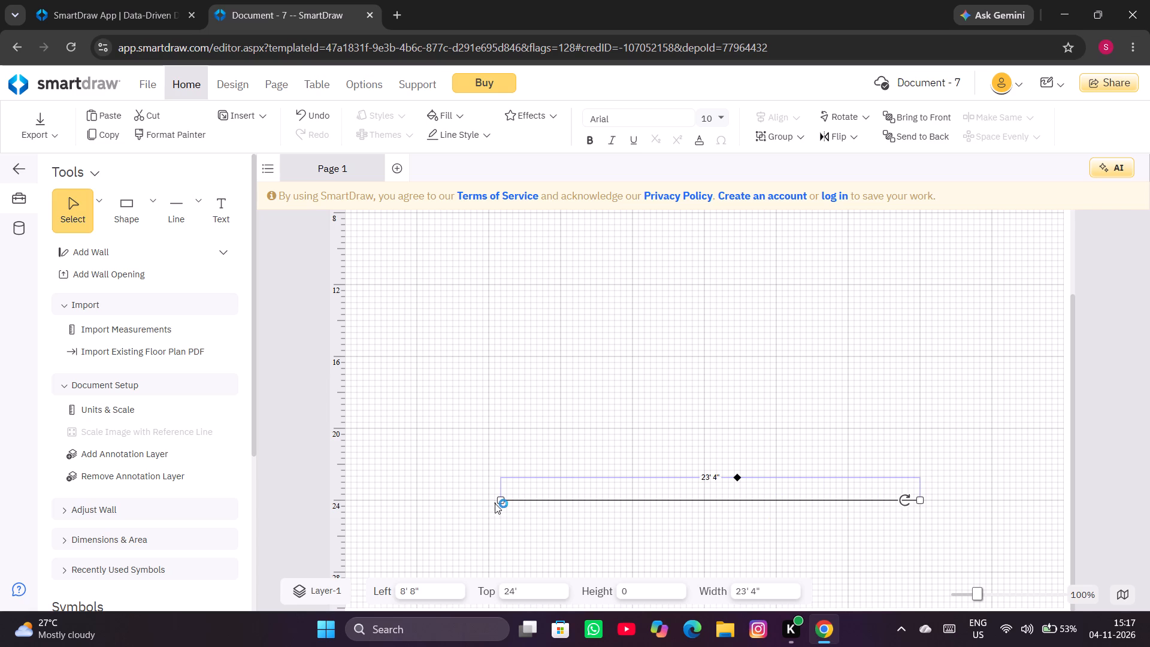
left_click(504, 499)
left_click_drag(503, 498, 492, 498)
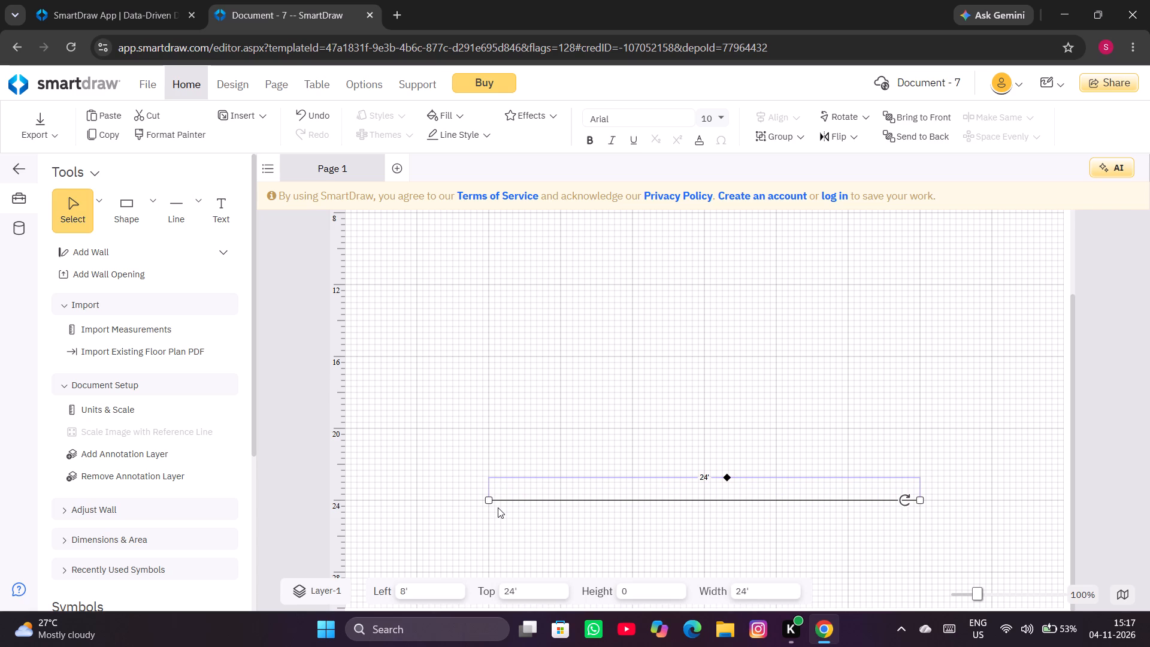
left_click(498, 508)
Draw a vertical line about 22' 8" long upward from the left end of the horizontal line.
double_click(172, 219)
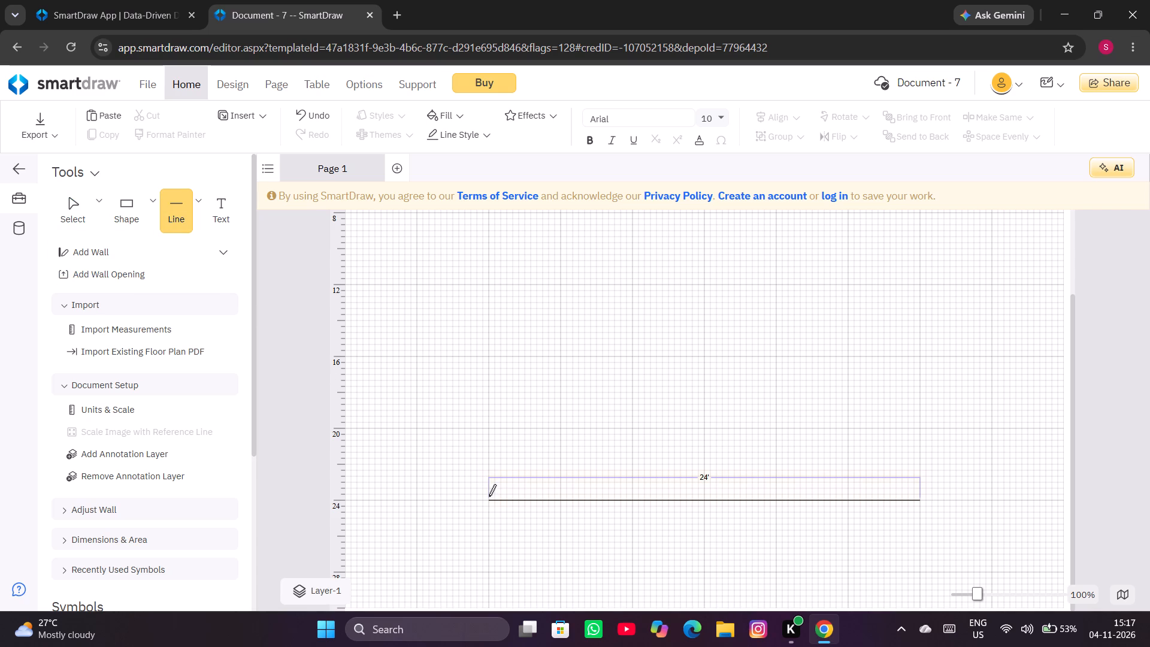
left_click_drag(489, 499, 479, 140)
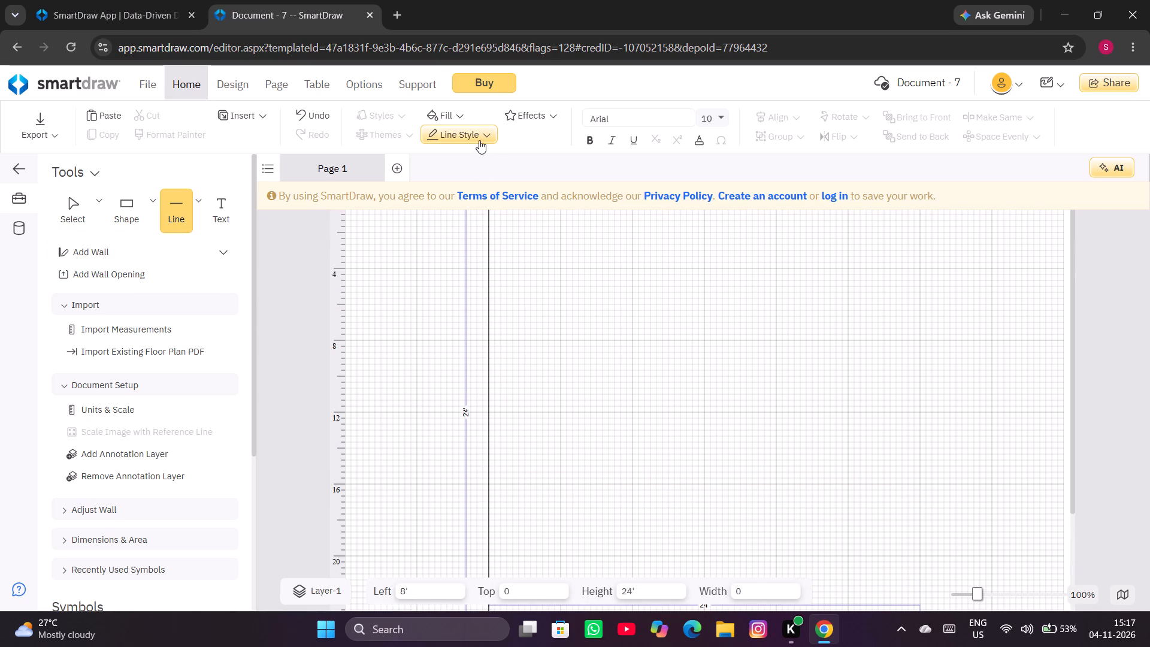
left_click_drag(479, 140, 482, 219)
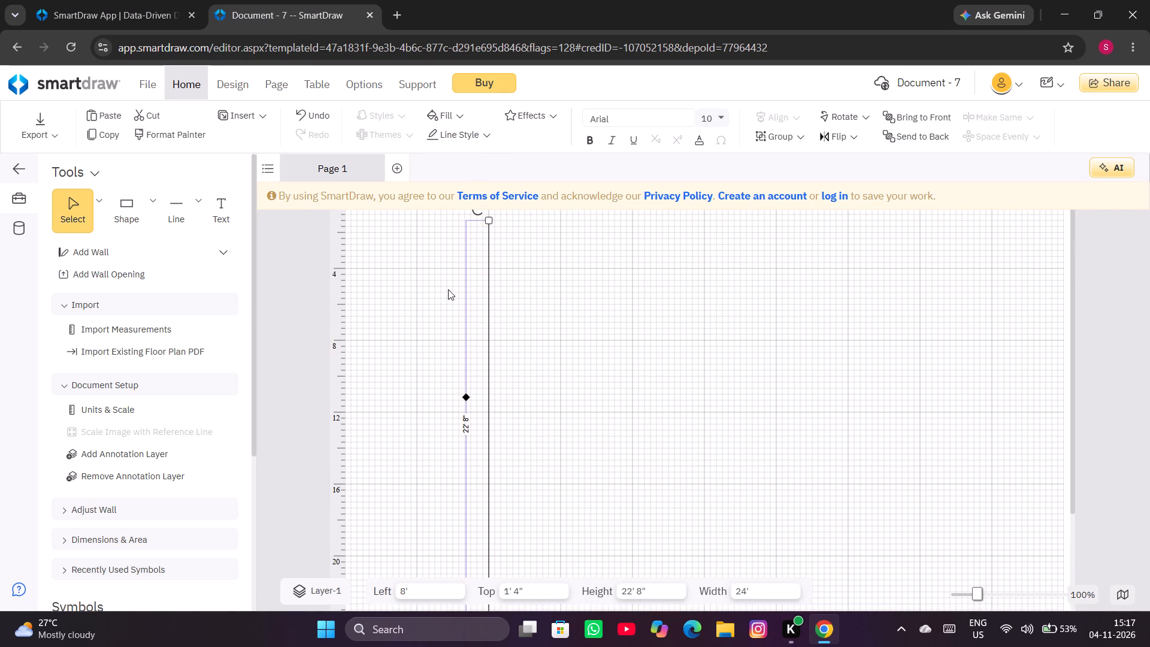
left_click(446, 291)
Draw a vertical line about 13' 8" long upward from the right end of the horizontal line.
scroll(444, 285, "down", 14)
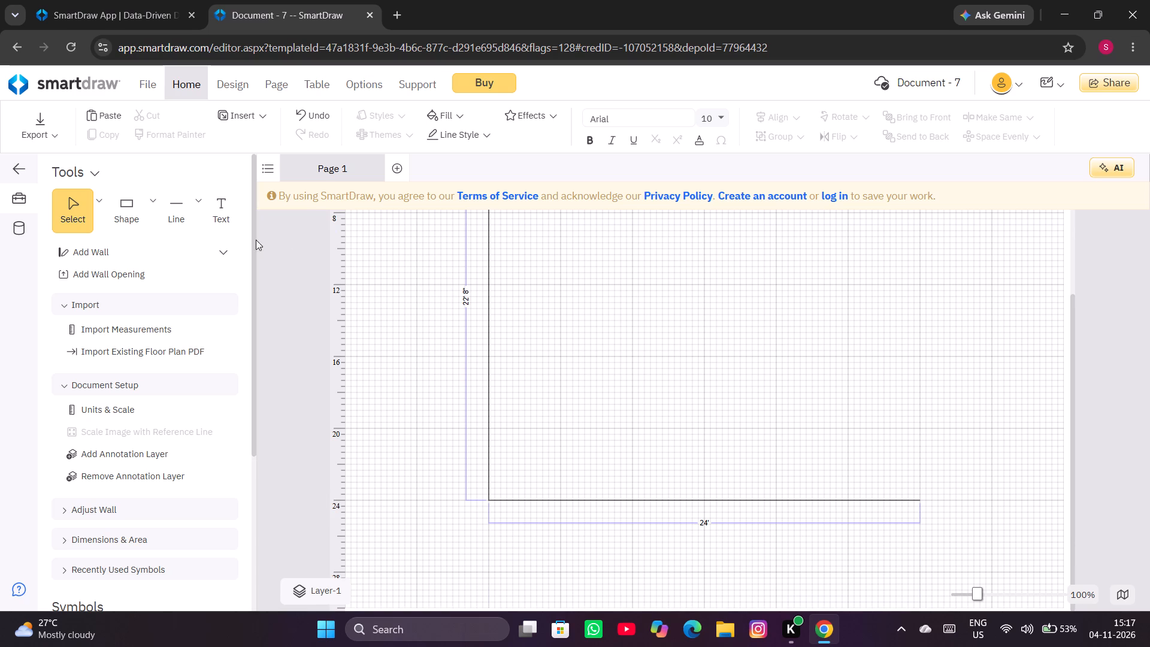
double_click(182, 220)
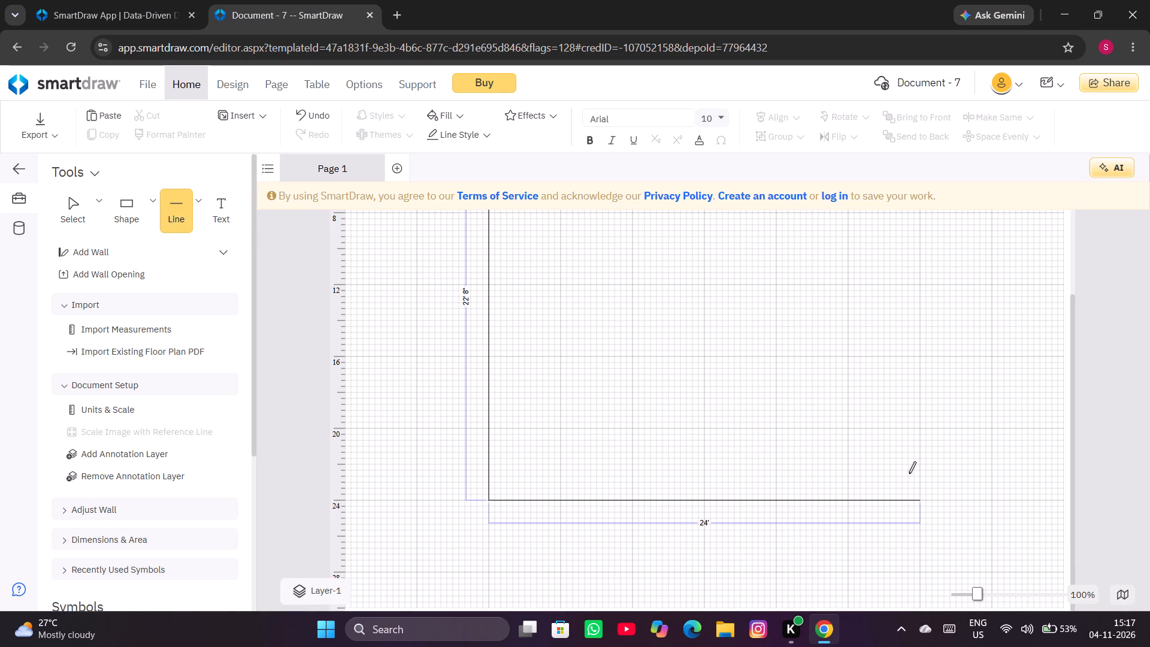
left_click_drag(919, 497, 915, 302)
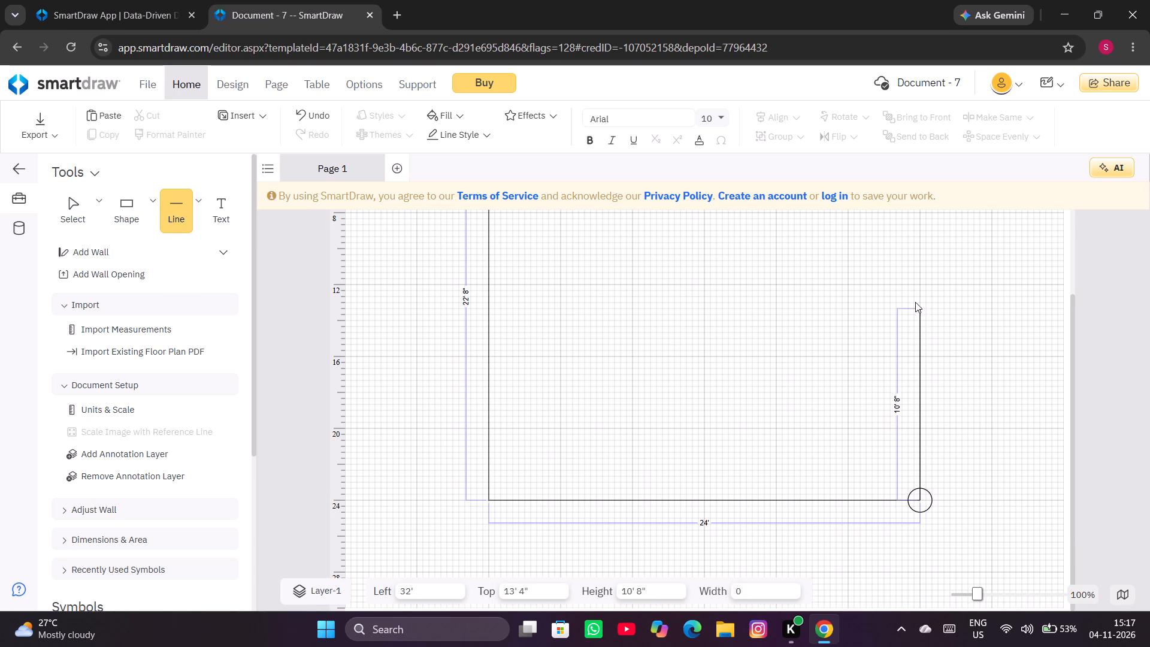
left_click_drag(915, 302, 919, 185)
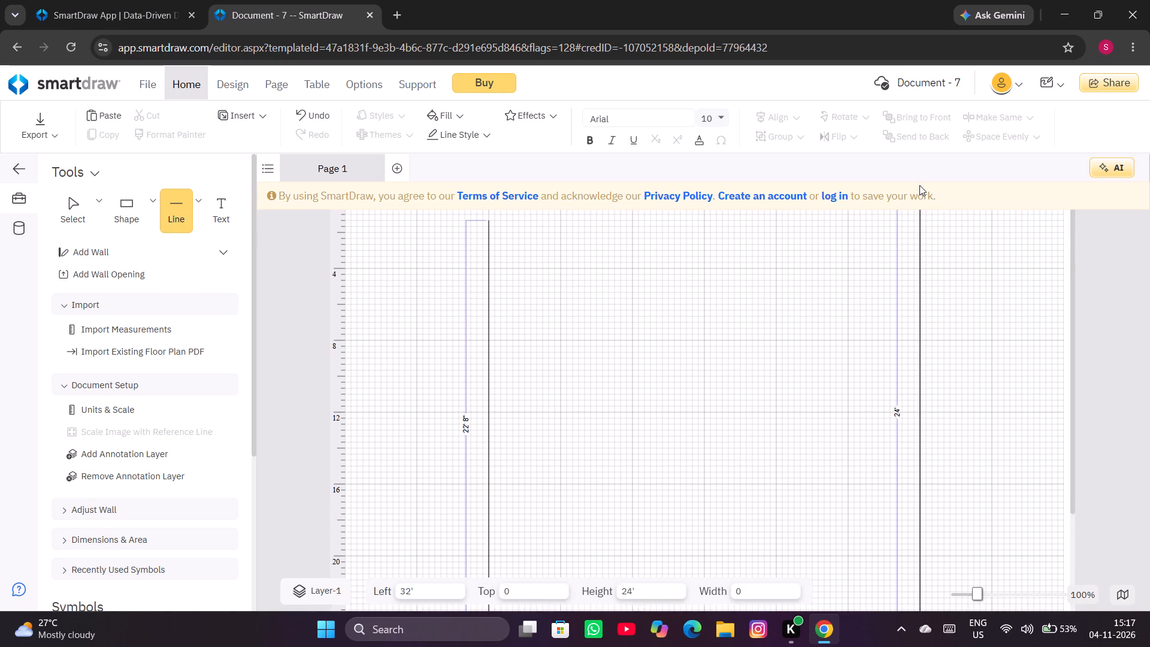
left_click_drag(919, 185, 928, 379)
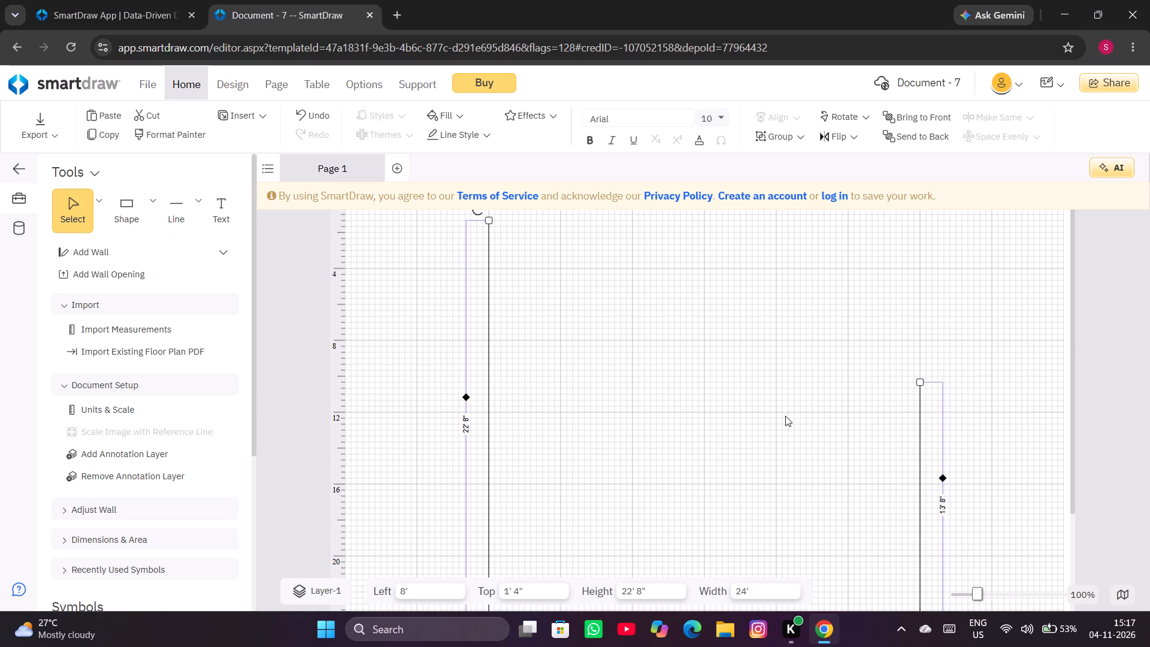
Move the outline's lower right corner inward to shorten the bottom line to 14'.
scroll(759, 421, "down", 11)
left_click_drag(921, 503, 920, 504)
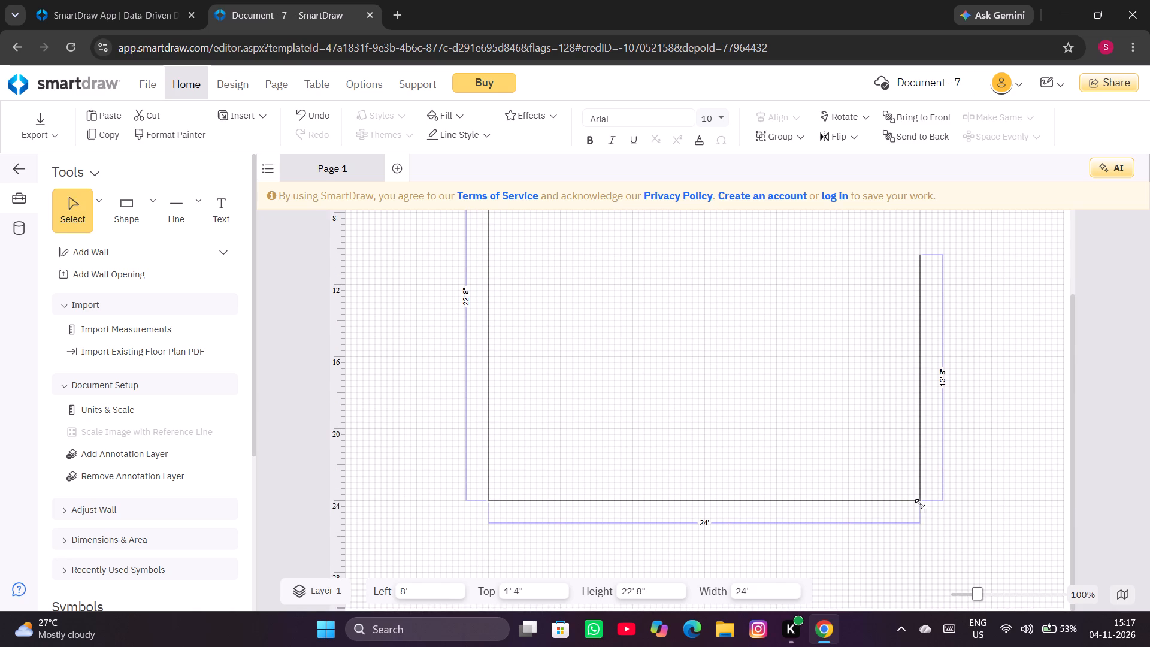
left_click_drag(920, 504, 738, 500)
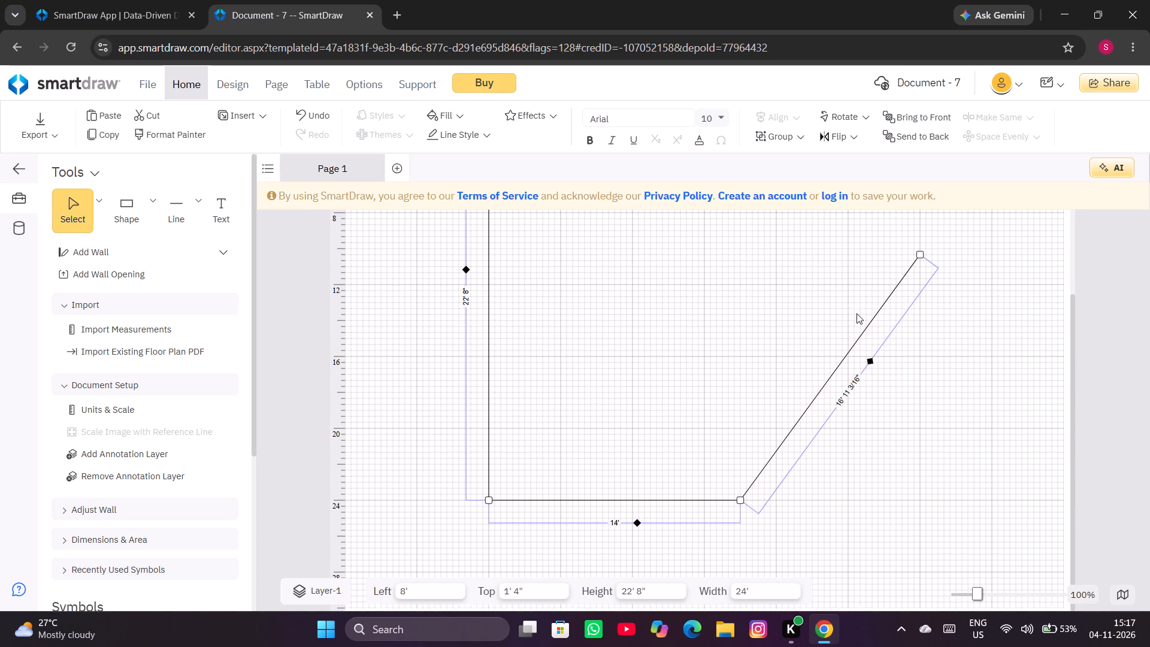
Move the right line's upper end inward to make the line vertical and about 14' 8" long.
left_click_drag(920, 253, 760, 237)
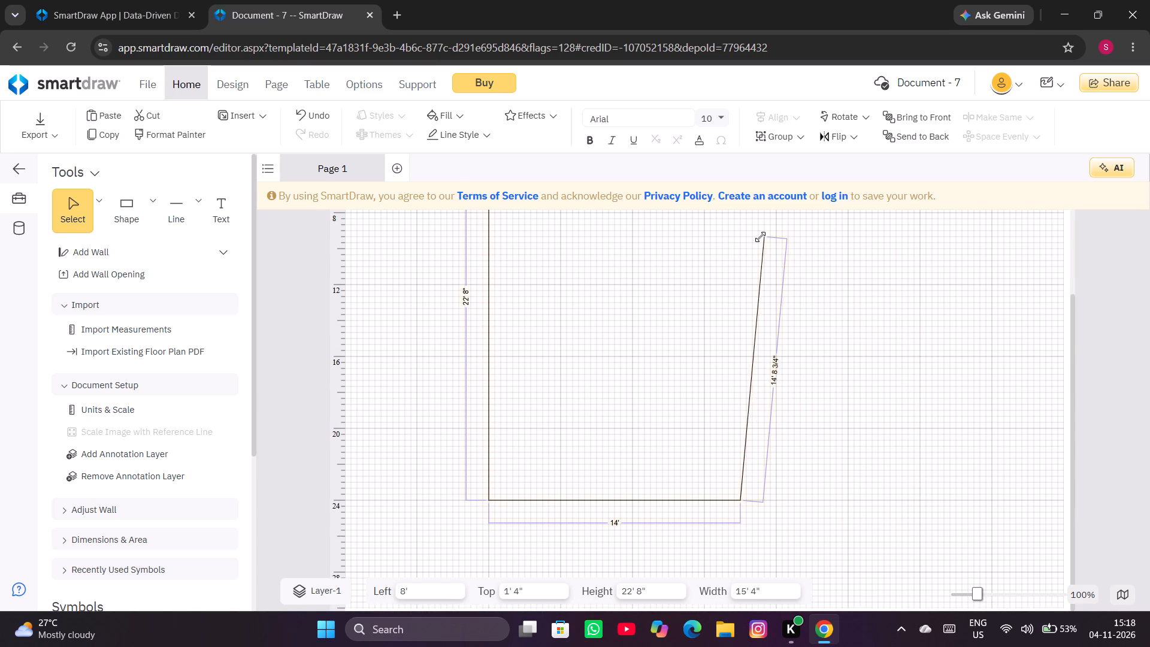
left_click_drag(760, 237, 737, 234)
left_click(627, 385)
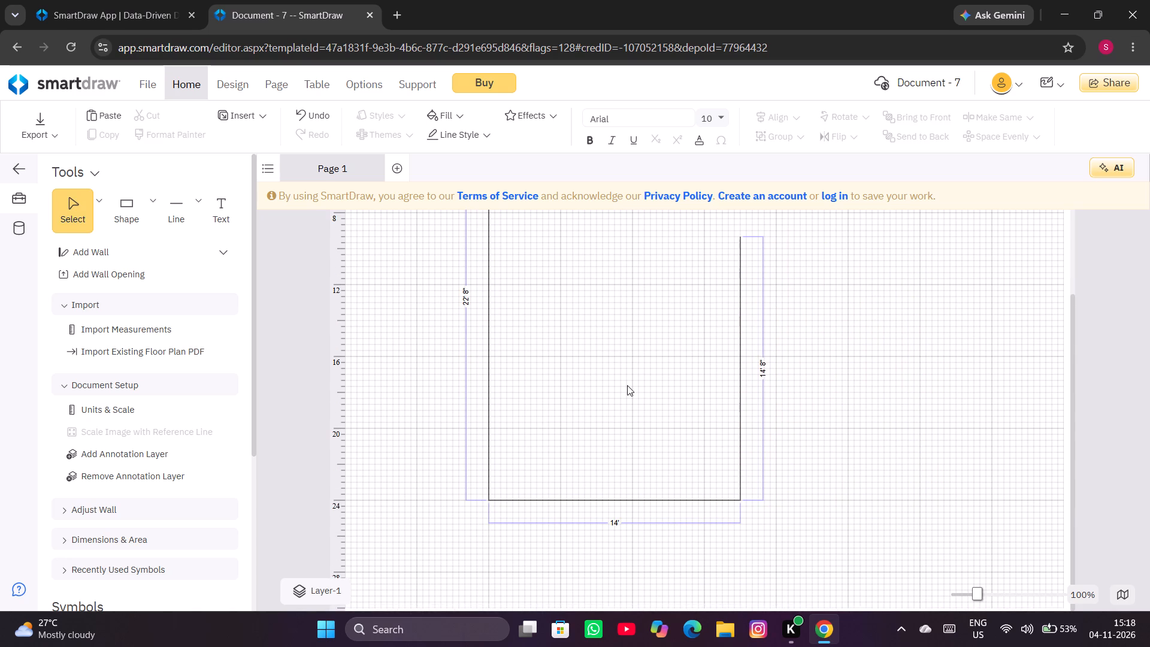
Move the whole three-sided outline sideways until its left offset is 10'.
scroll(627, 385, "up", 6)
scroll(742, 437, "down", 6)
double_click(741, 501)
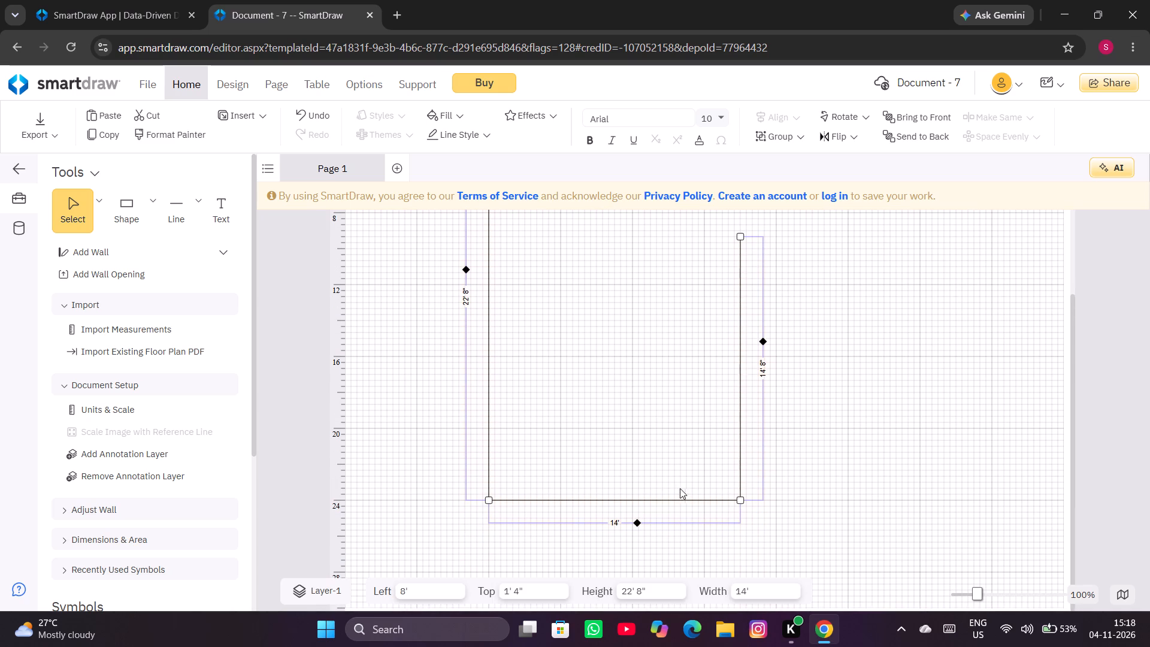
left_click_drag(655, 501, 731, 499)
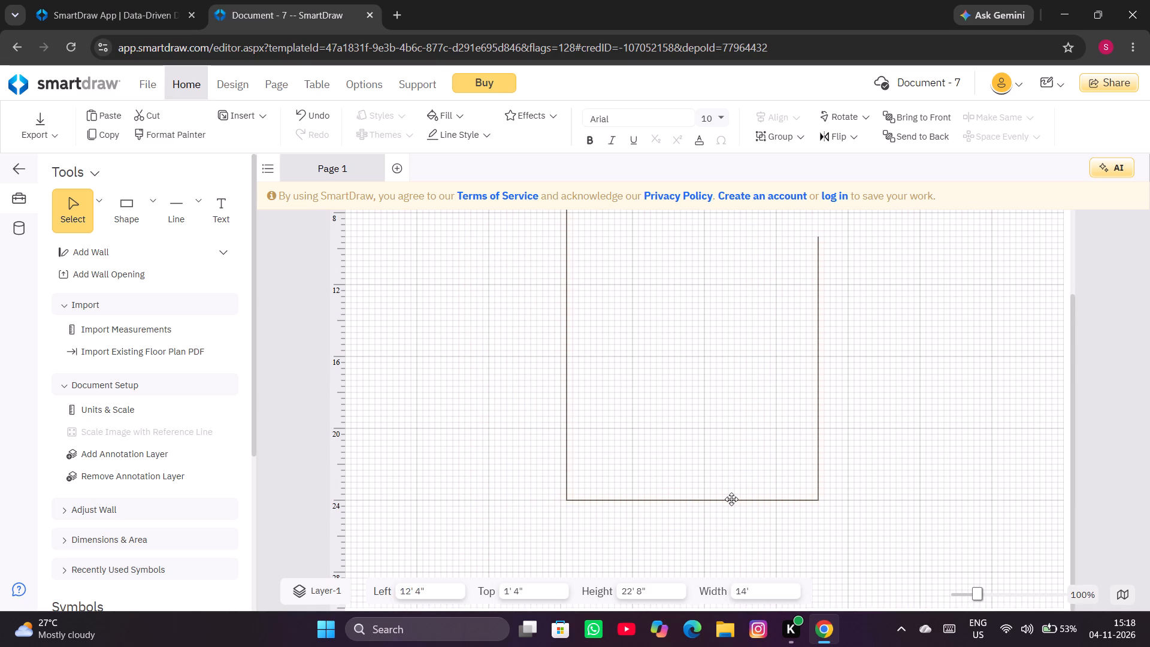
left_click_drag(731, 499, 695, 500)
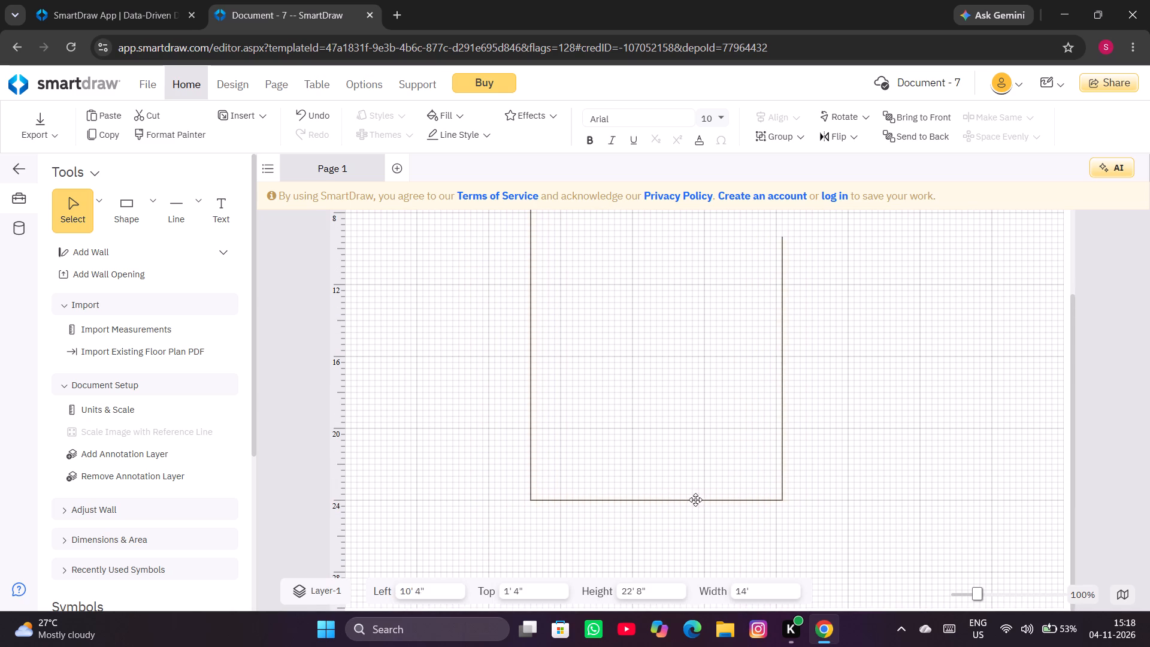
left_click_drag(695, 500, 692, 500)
Move the outline's lower left corner inward to shorten the bottom line to 12'.
left_click_drag(522, 500, 523, 499)
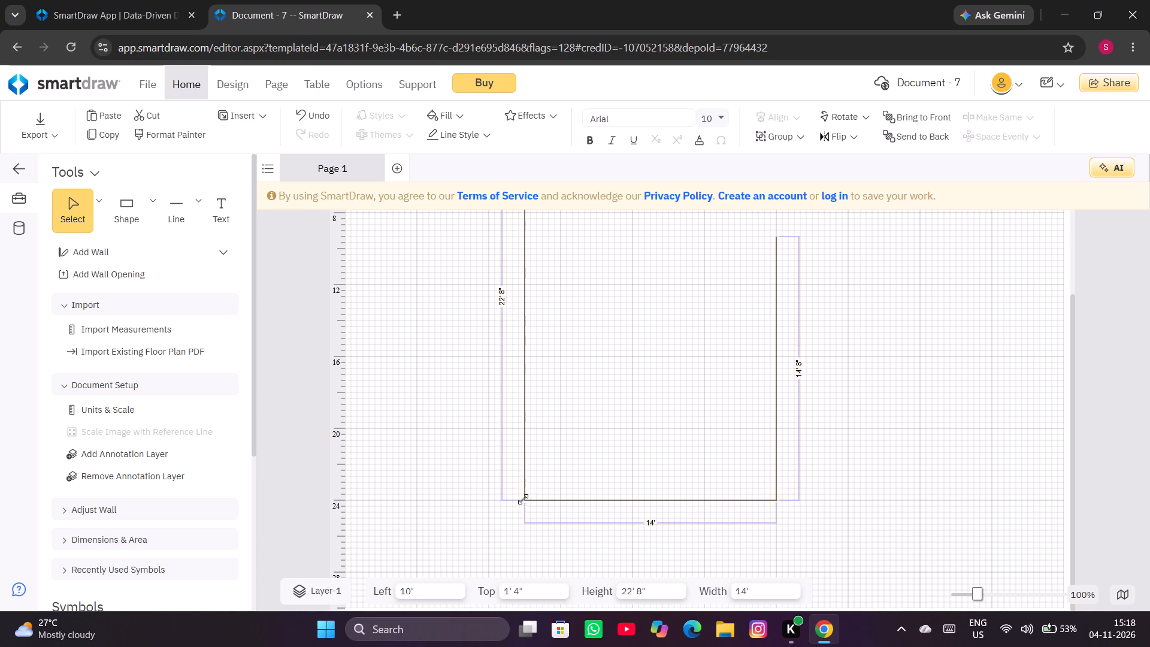
left_click_drag(523, 499, 559, 497)
Move the left line's upper end inward and slightly up to make the line vertical and about 23' 4" long.
scroll(591, 452, "up", 3)
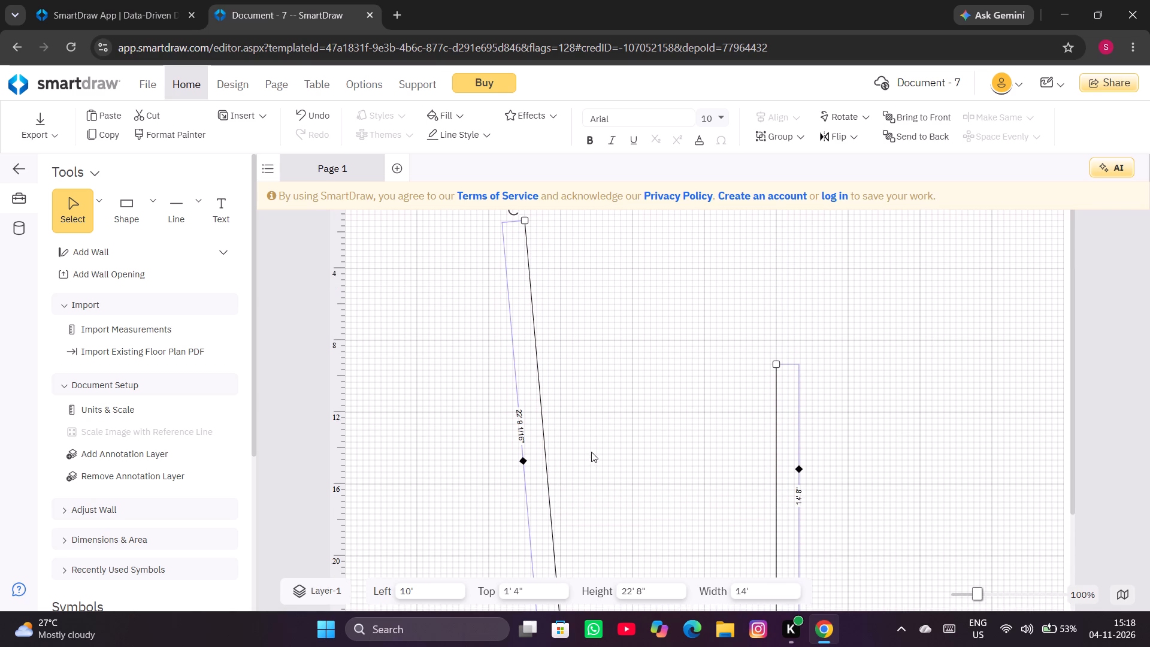
left_click_drag(524, 217, 571, 208)
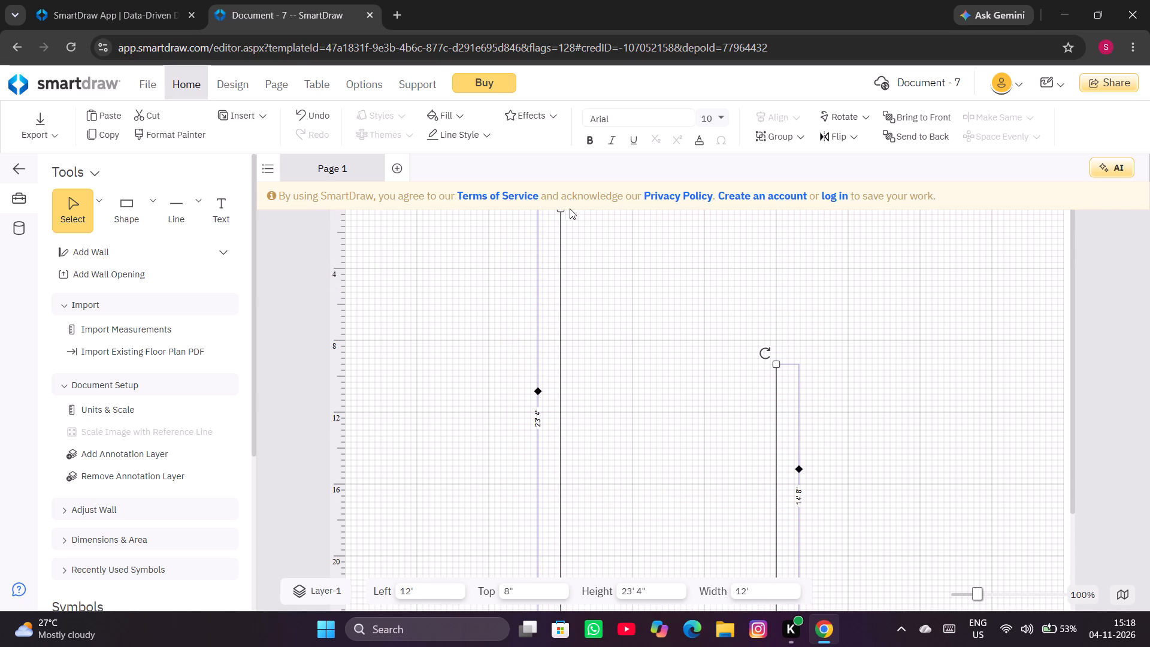
left_click(677, 350)
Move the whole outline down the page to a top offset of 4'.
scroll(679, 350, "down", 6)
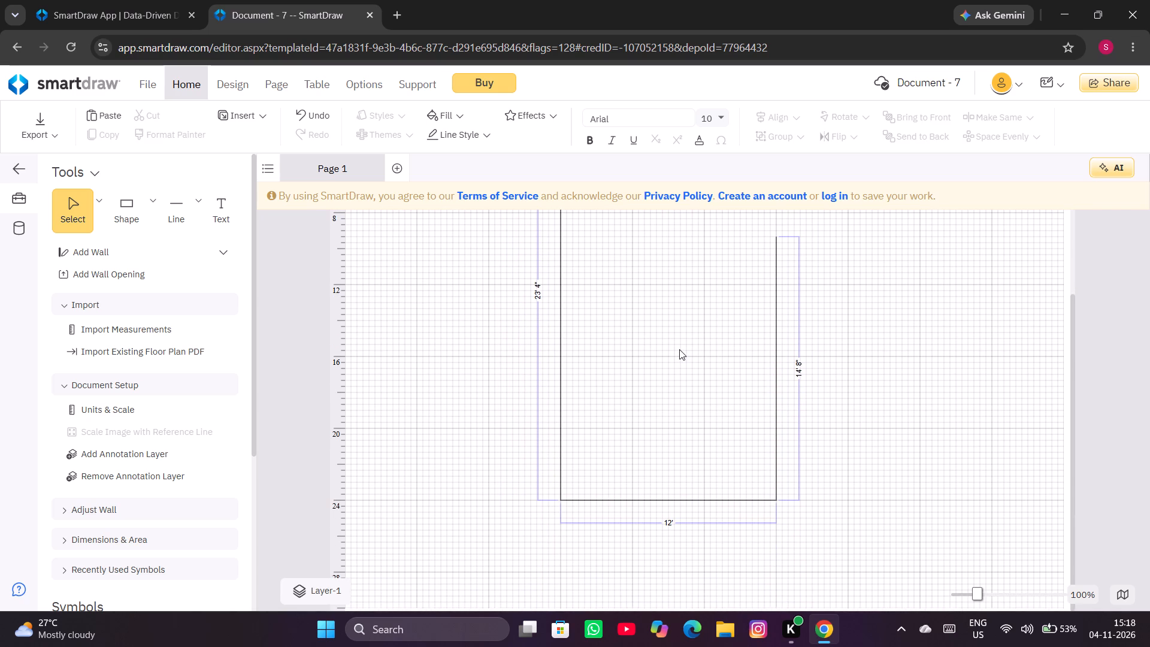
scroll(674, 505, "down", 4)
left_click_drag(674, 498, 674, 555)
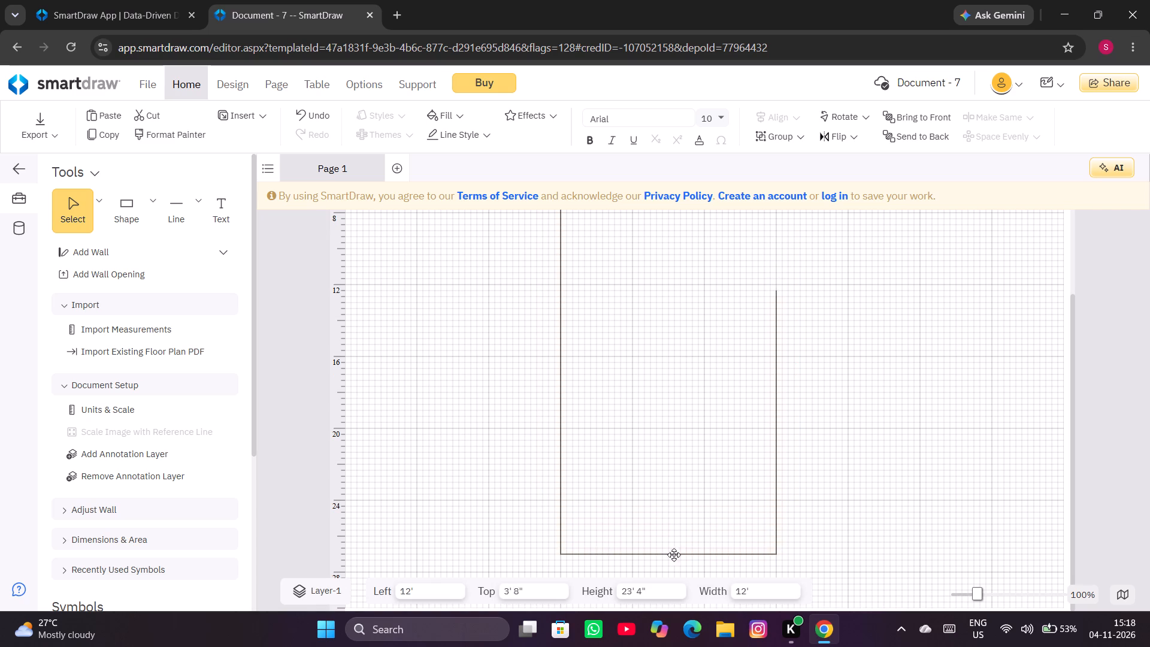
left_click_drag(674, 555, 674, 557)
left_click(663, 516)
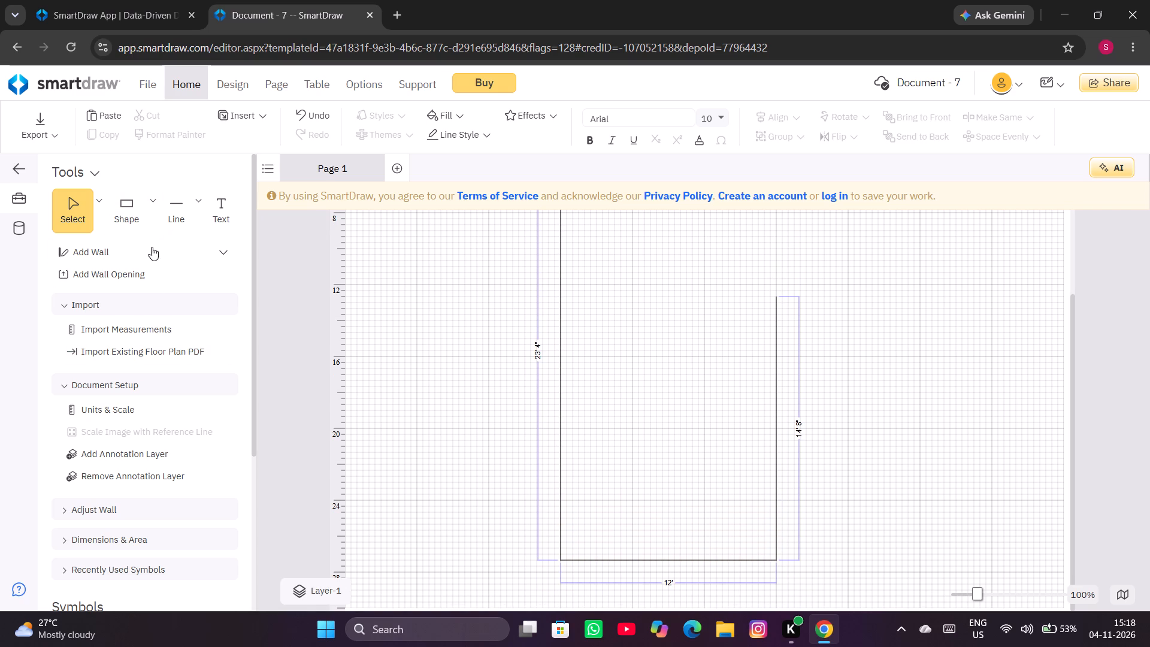
Add a wall opening beside the outline's left line and narrow it to 1' wide.
left_click(141, 268)
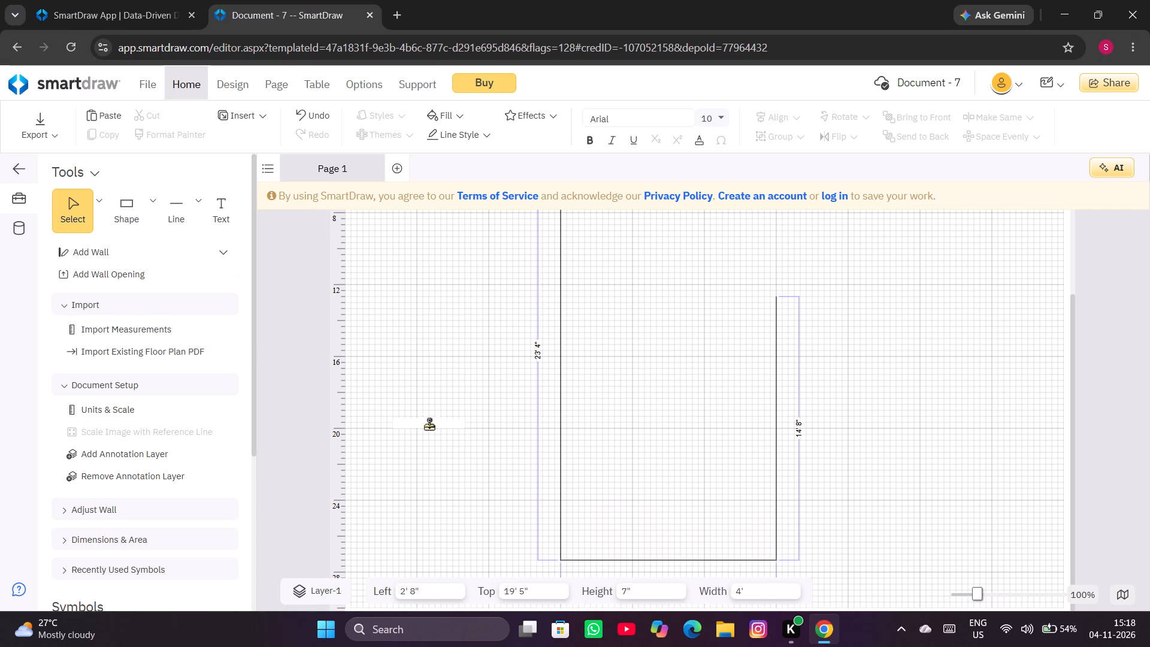
left_click(429, 425)
left_click_drag(465, 427, 418, 420)
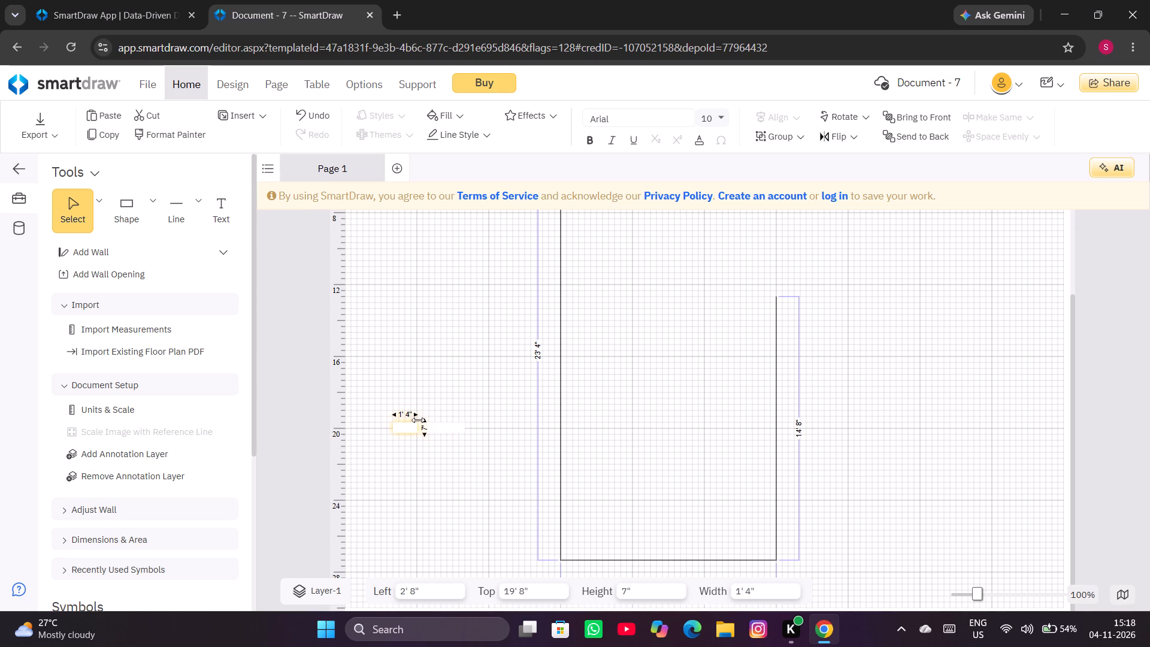
left_click_drag(418, 420, 411, 420)
Place the 1' wide wall opening on the outline's bottom line, nearer its left corner.
left_click_drag(402, 425, 676, 569)
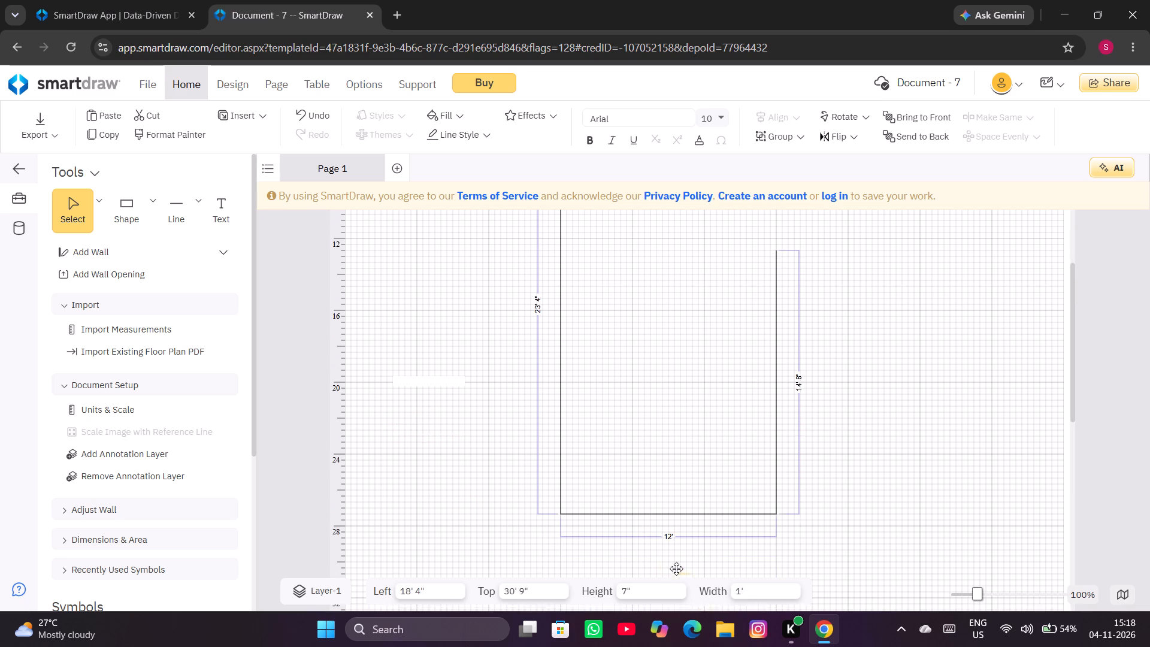
left_click_drag(676, 569, 641, 622)
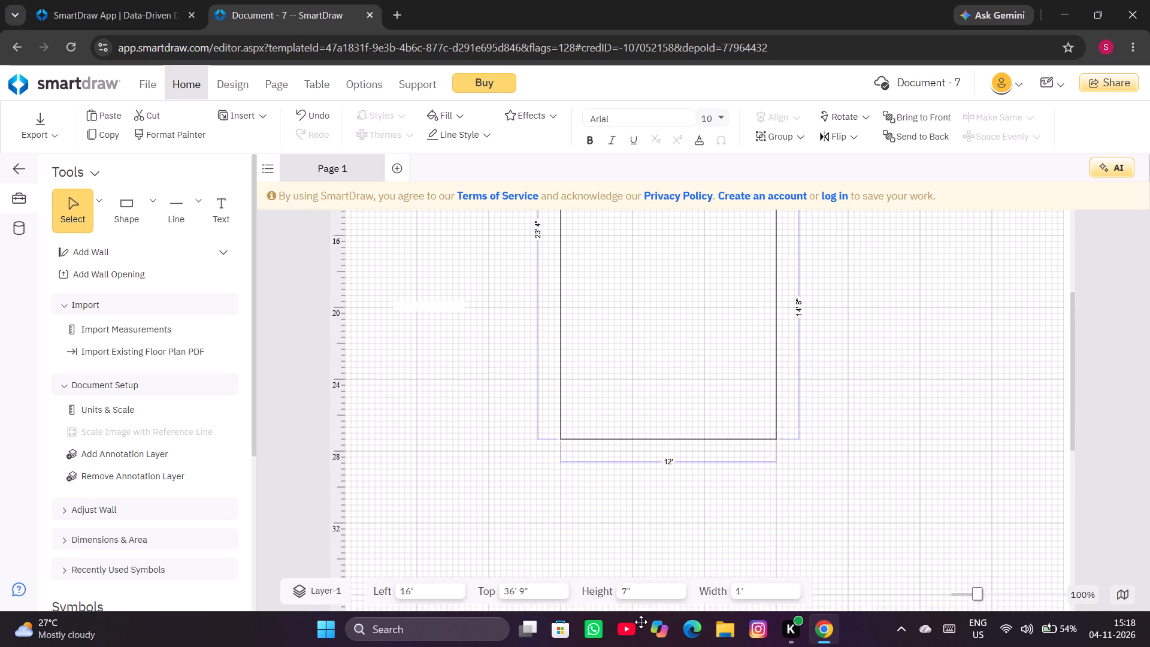
left_click_drag(641, 622, 627, 560)
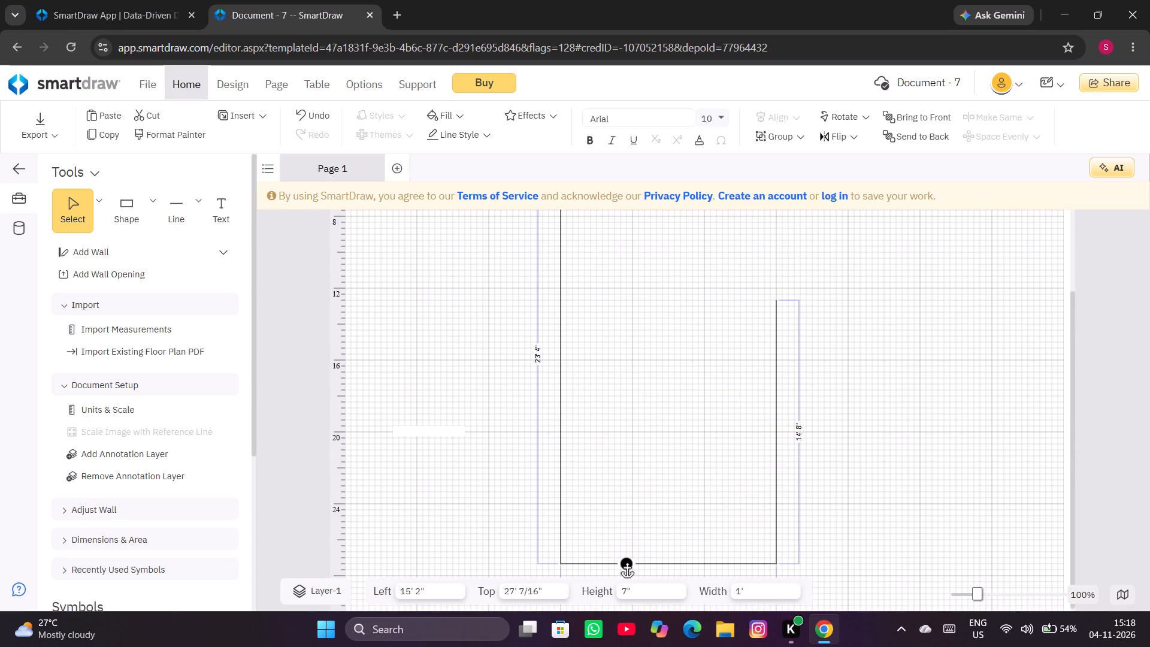
left_click_drag(627, 560, 617, 557)
left_click(617, 556)
left_click(641, 467)
Move the outline with its opening down and left to a left offset of 7' 8" and top offset of 11' 8".
left_click(673, 566)
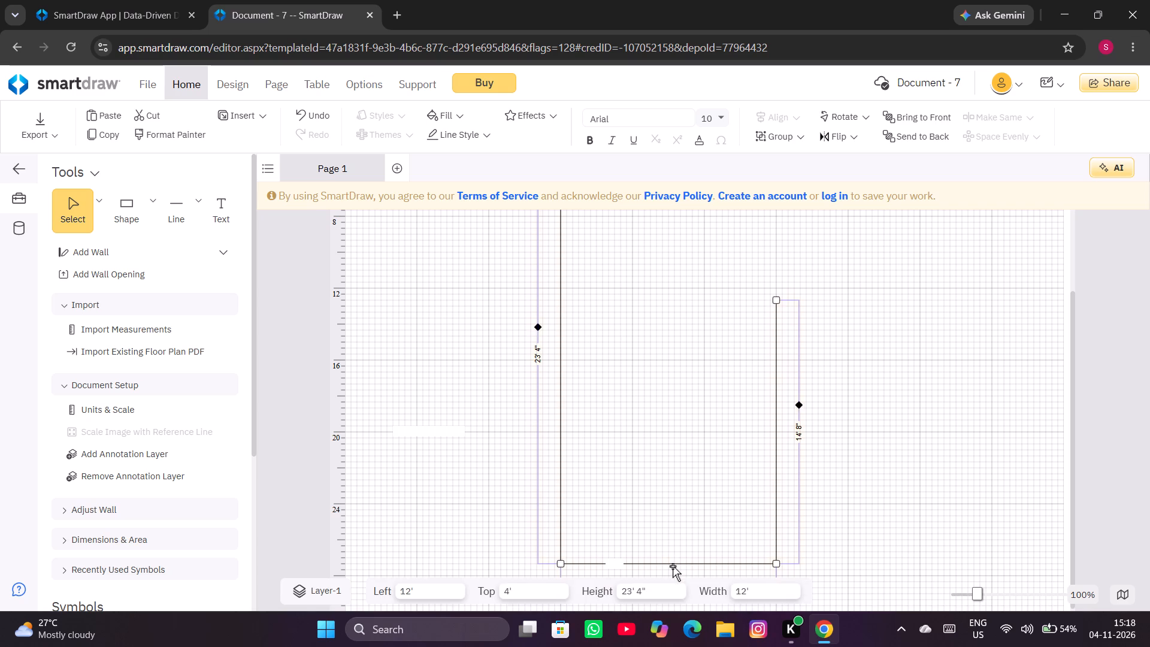
left_click_drag(673, 566, 677, 579)
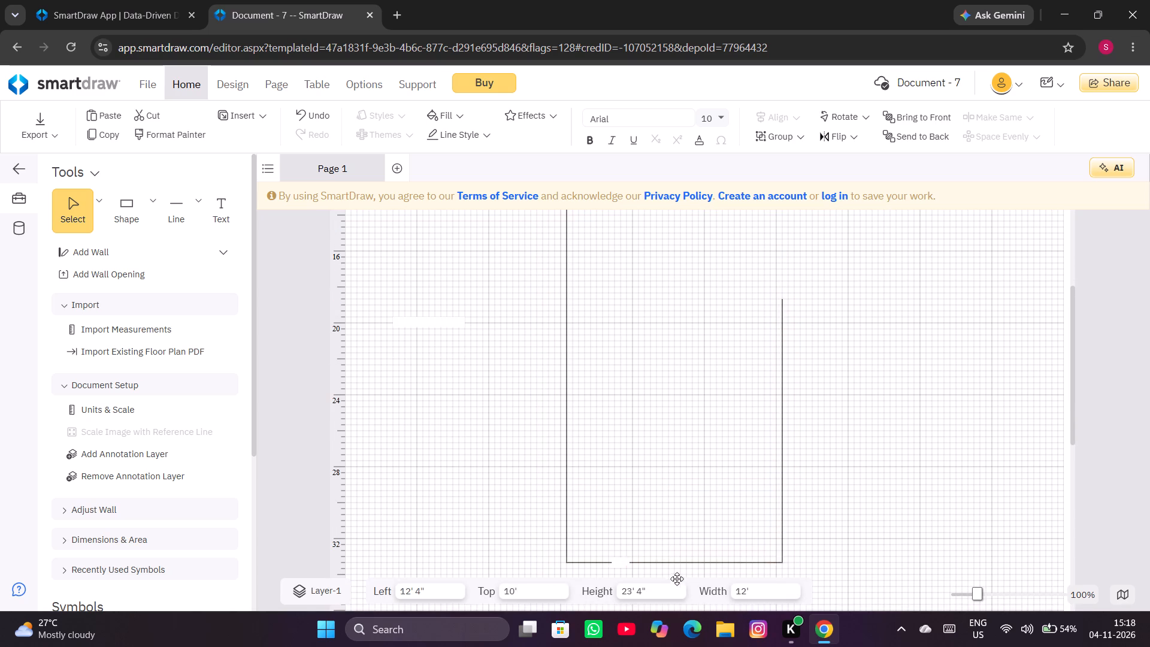
left_click_drag(677, 579, 593, 534)
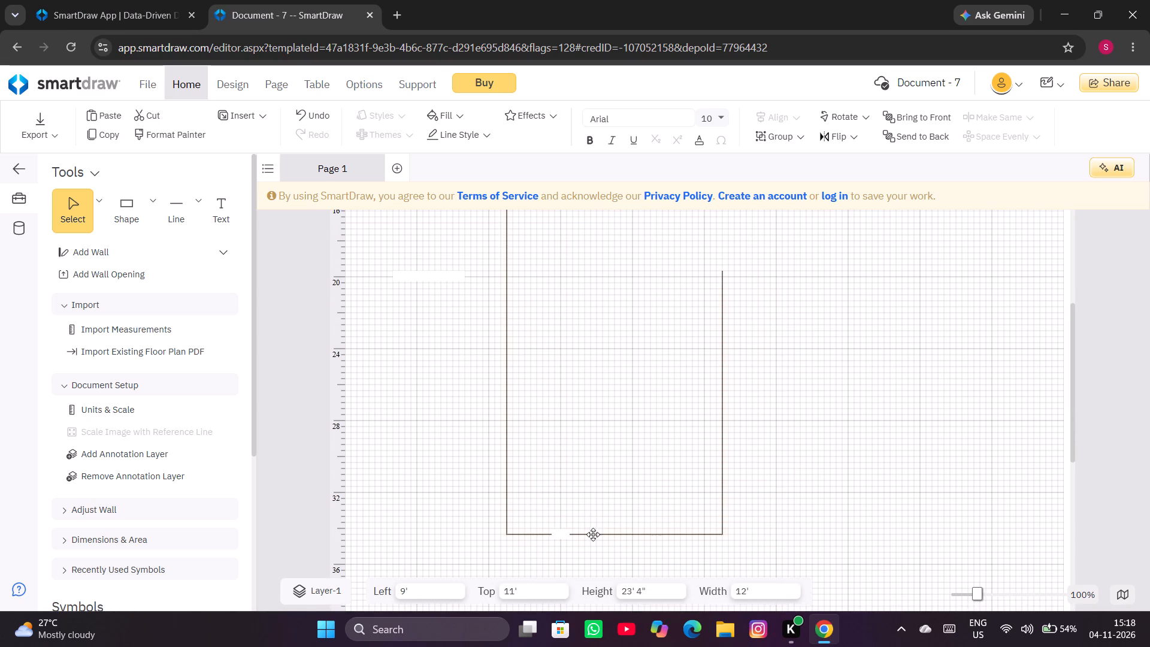
left_click_drag(593, 534, 597, 548)
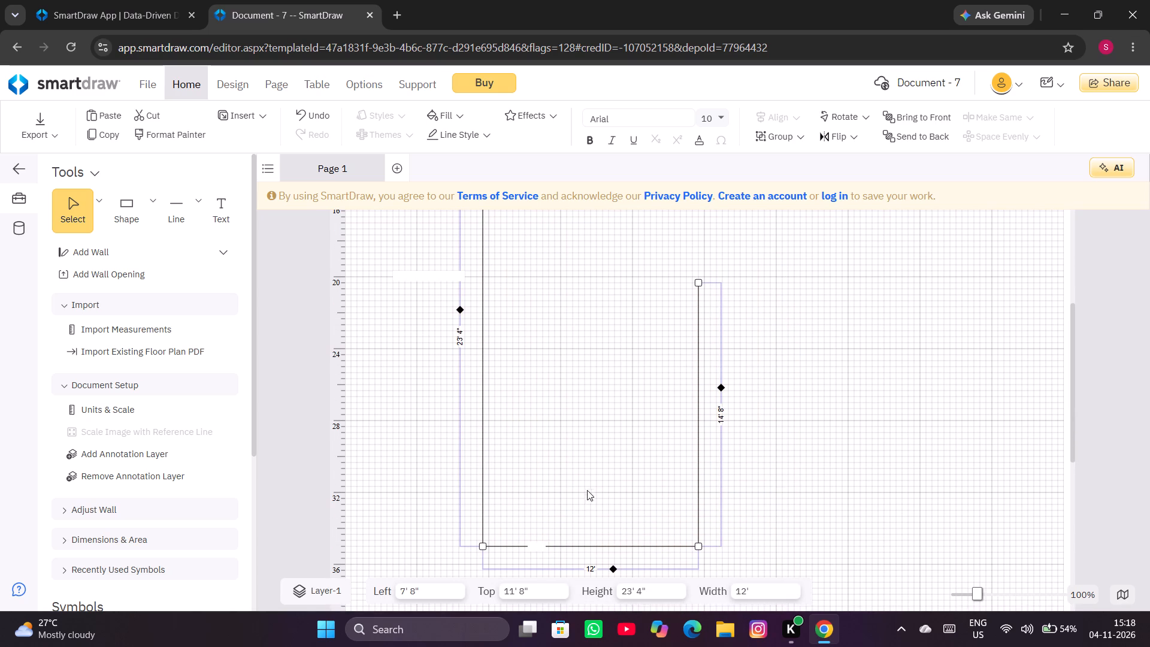
left_click(586, 488)
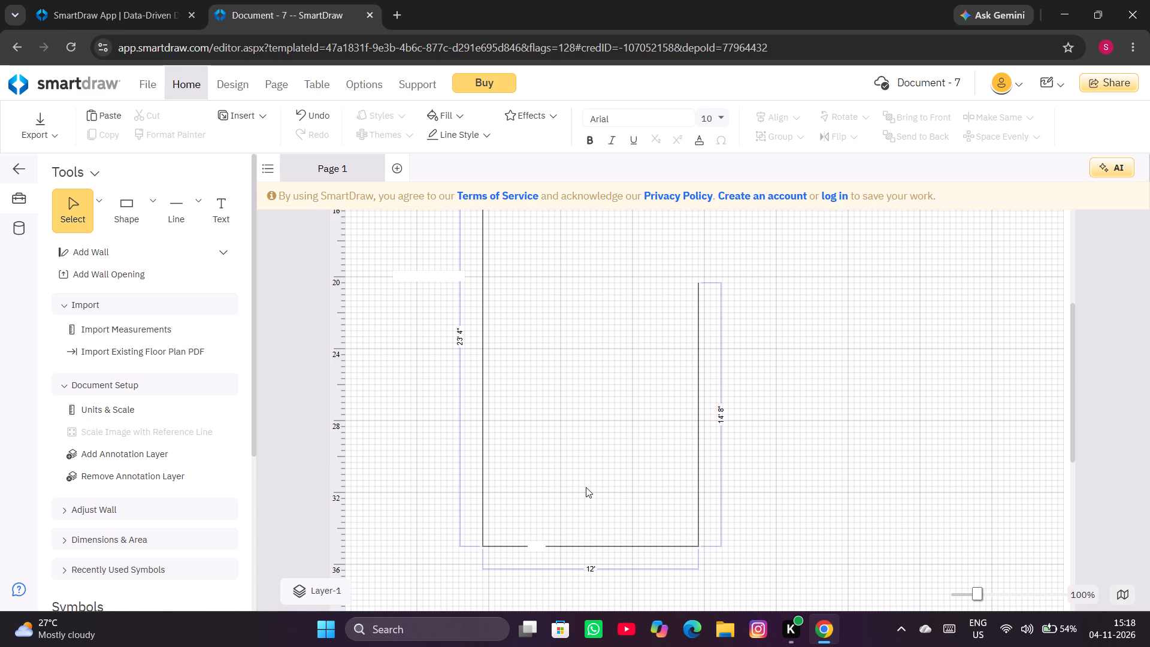
left_click(580, 395)
Draw a horizontal line about 16' 8" long from the outline's left line, passing above the right line's upper end.
scroll(535, 353, "up", 2)
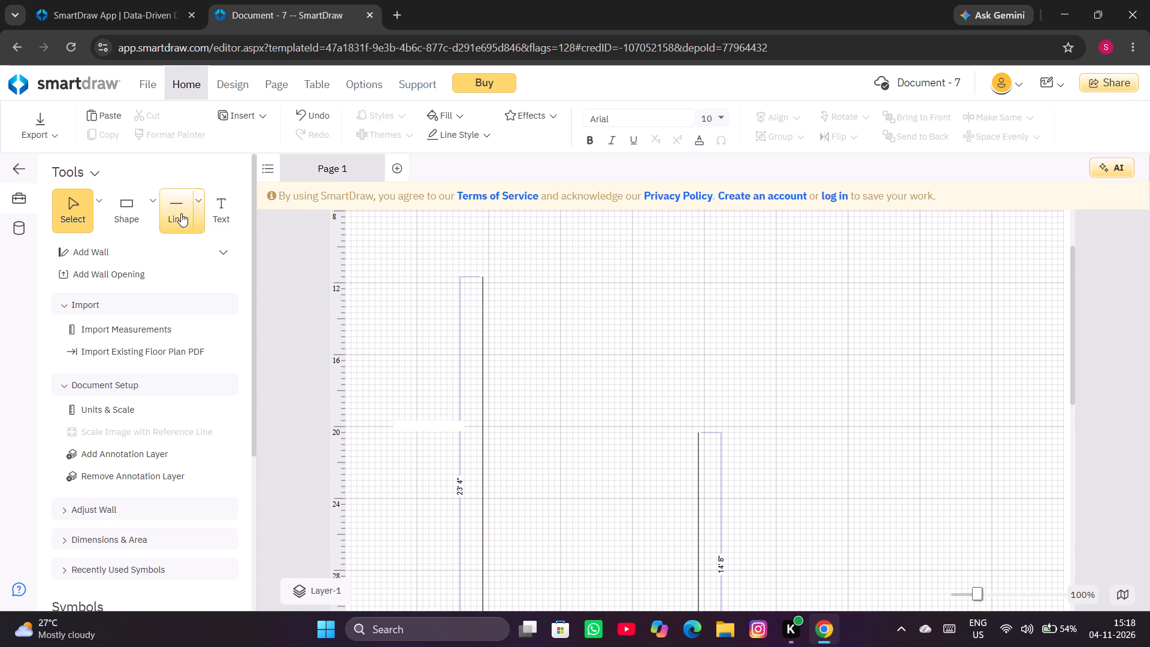
double_click(170, 211)
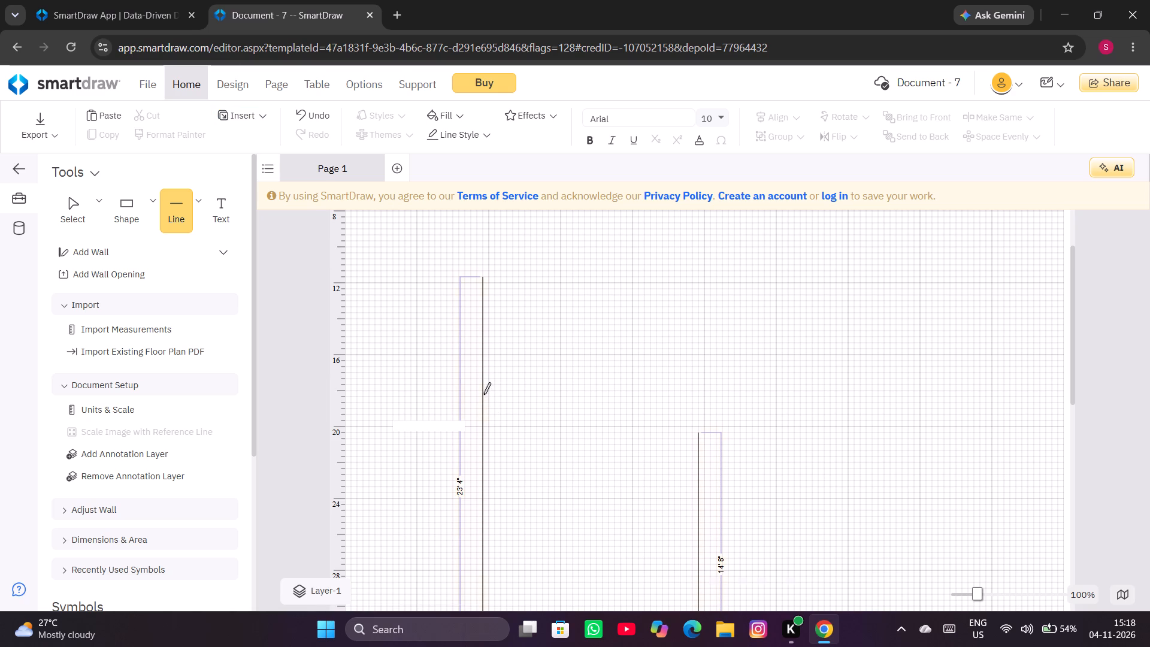
left_click_drag(483, 394, 771, 395)
left_click_drag(772, 395, 780, 395)
left_click_drag(781, 395, 789, 398)
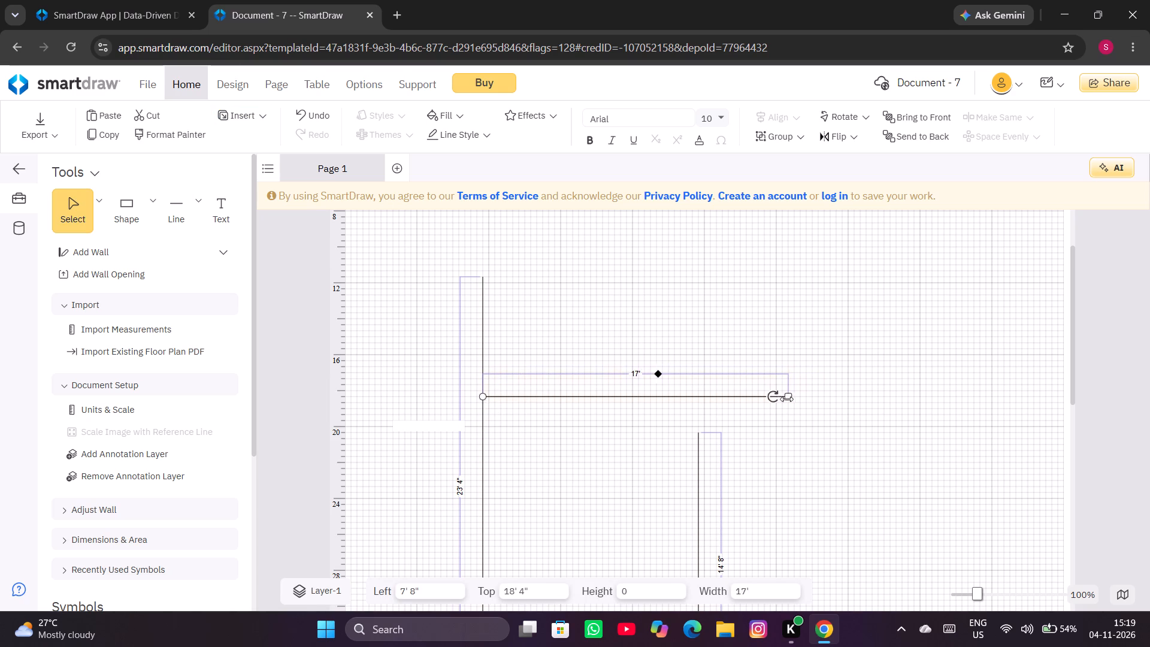
left_click(788, 399)
left_click(777, 399)
left_click_drag(774, 399, 781, 403)
left_click(780, 403)
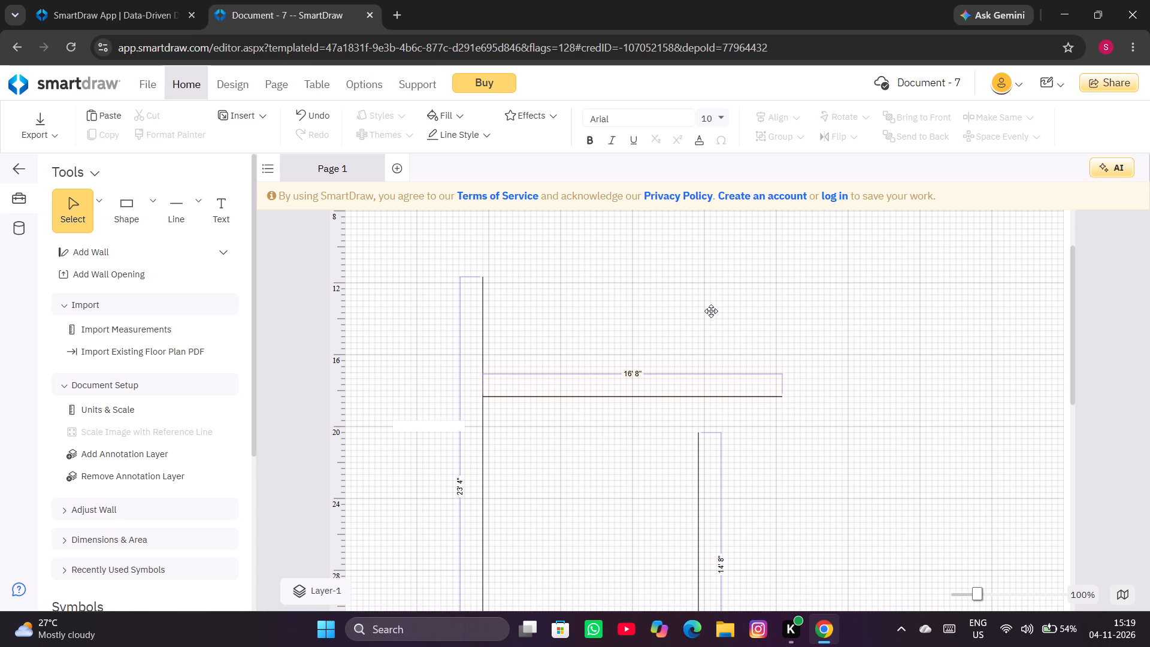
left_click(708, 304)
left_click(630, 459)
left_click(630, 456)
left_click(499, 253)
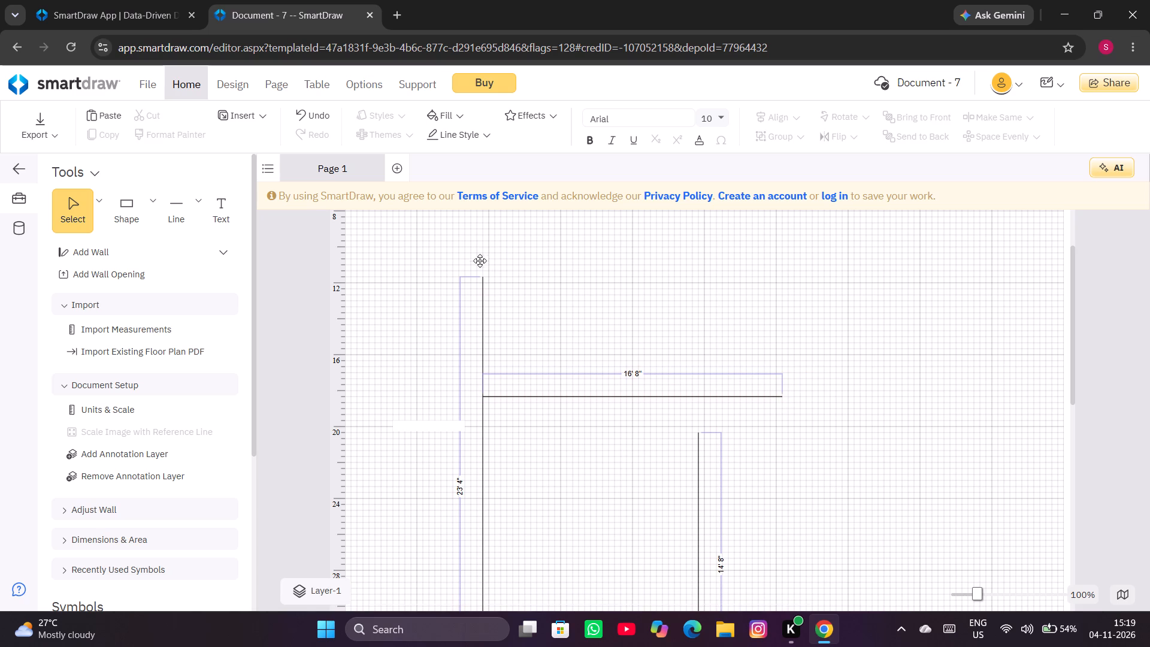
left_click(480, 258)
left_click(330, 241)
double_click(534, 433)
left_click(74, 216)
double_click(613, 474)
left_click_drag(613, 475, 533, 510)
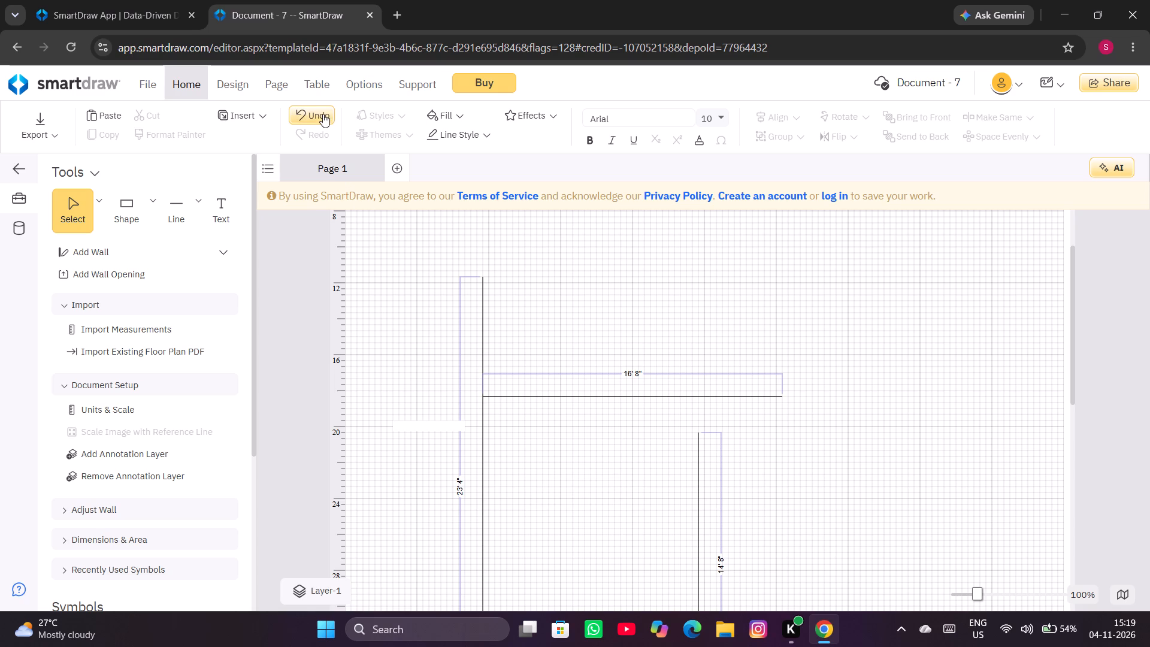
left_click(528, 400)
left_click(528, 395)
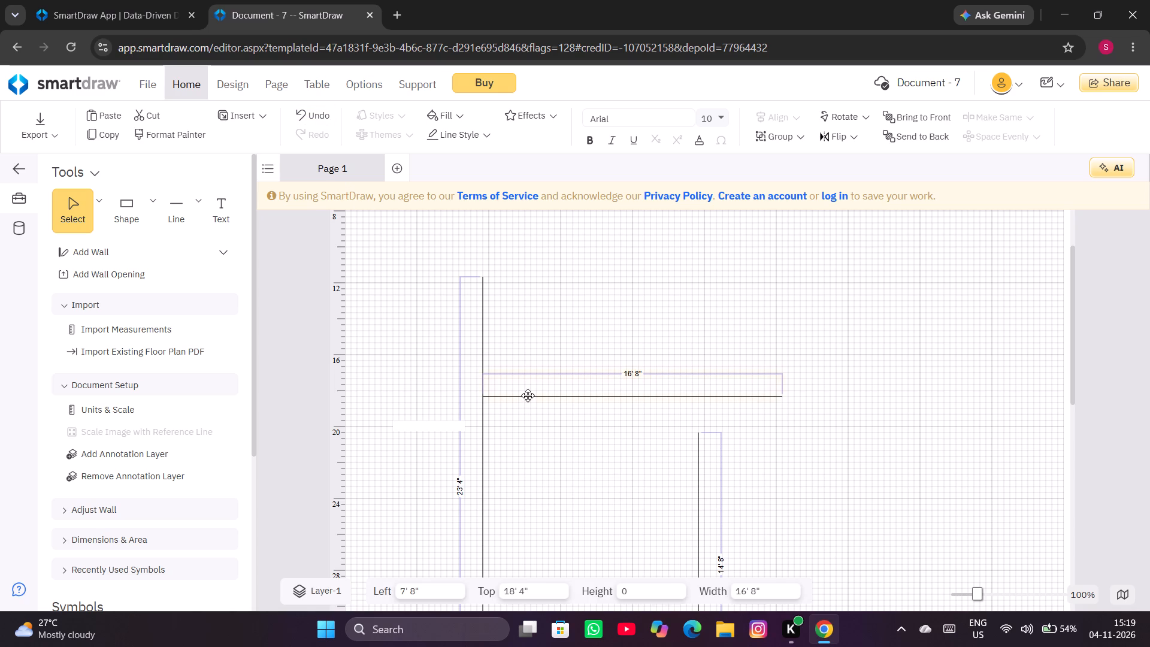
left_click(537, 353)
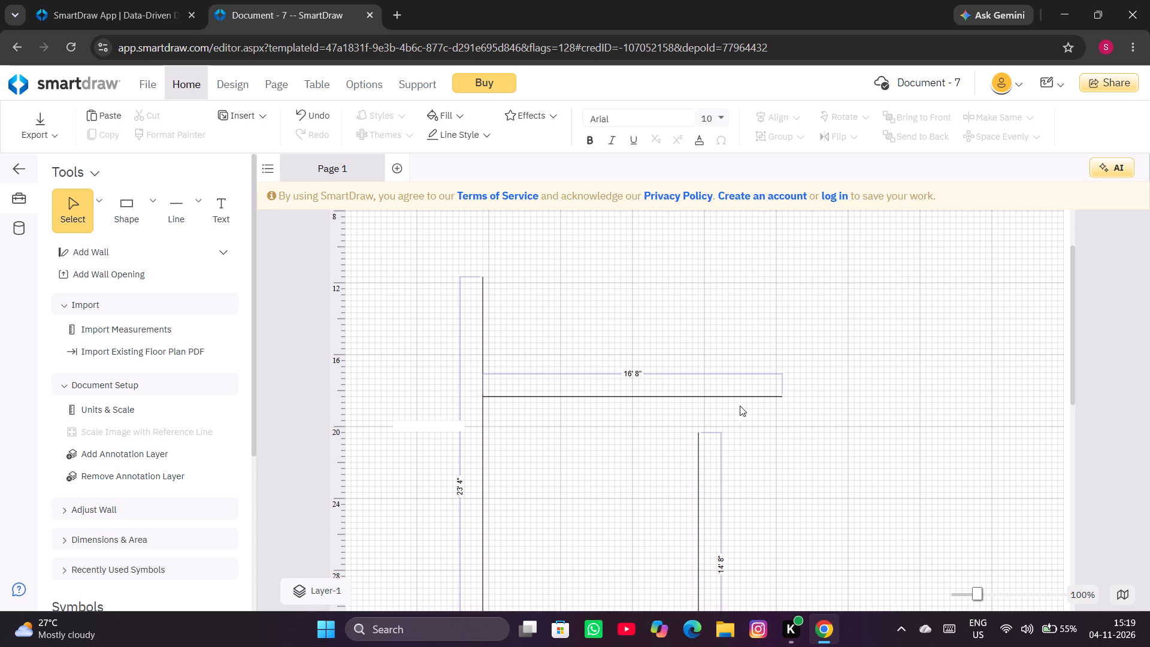
Draw a horizontal line about 9' 8" long outward from the outline's right line, just below its upper end.
double_click(172, 211)
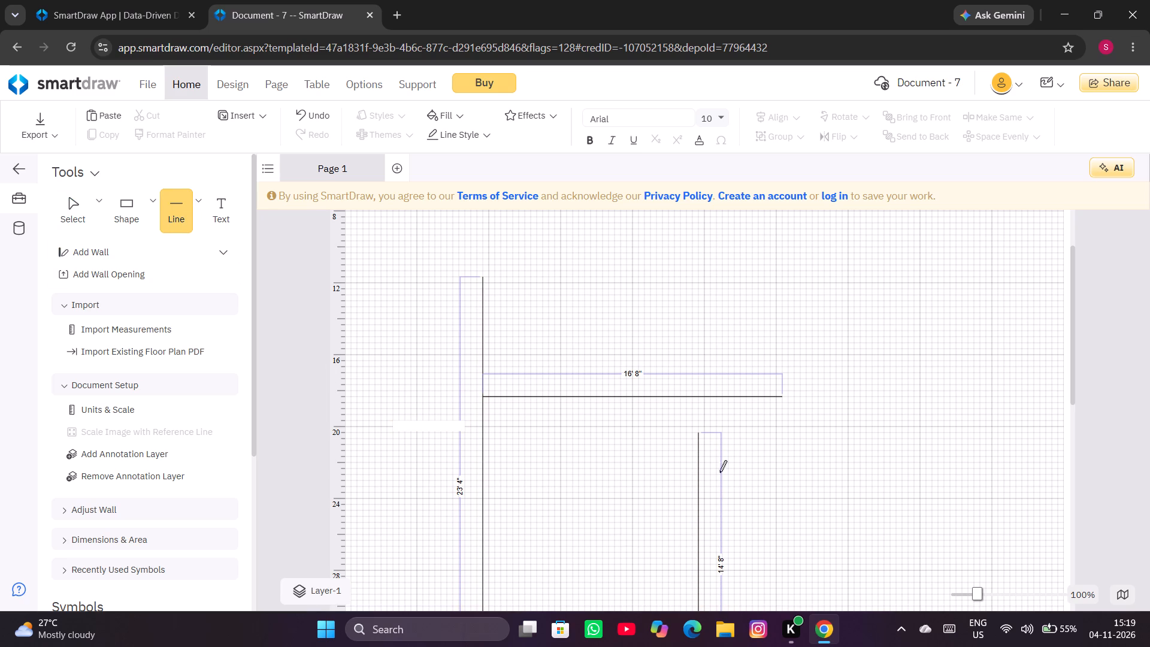
left_click_drag(698, 458, 731, 458)
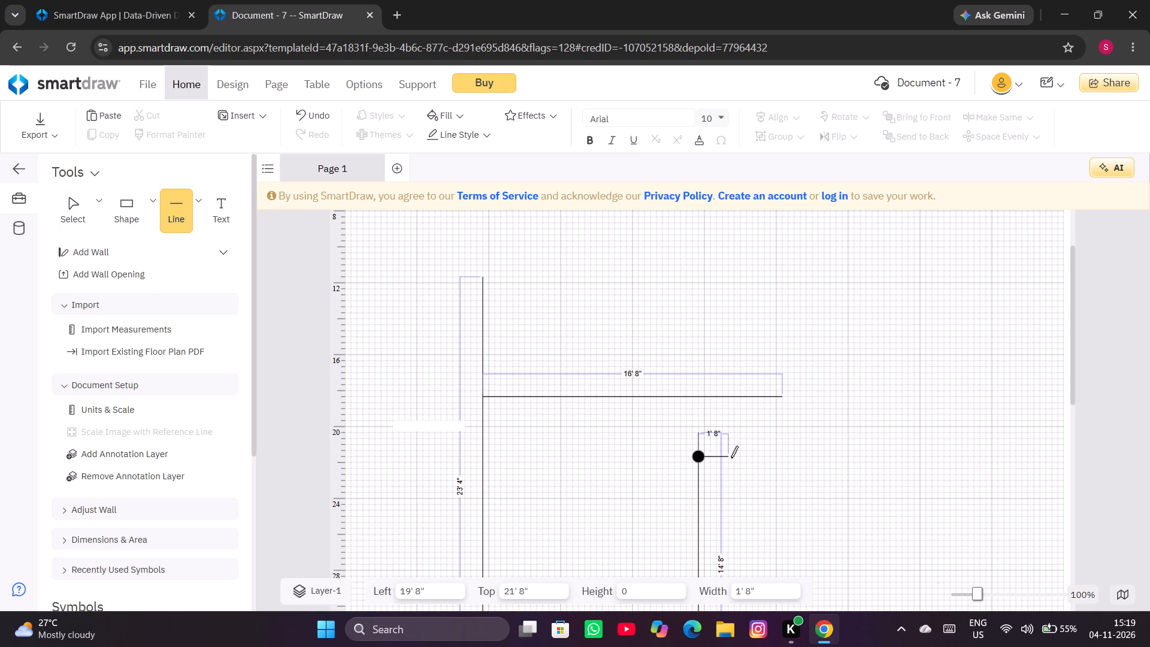
left_click_drag(731, 458, 755, 459)
left_click_drag(755, 459, 770, 453)
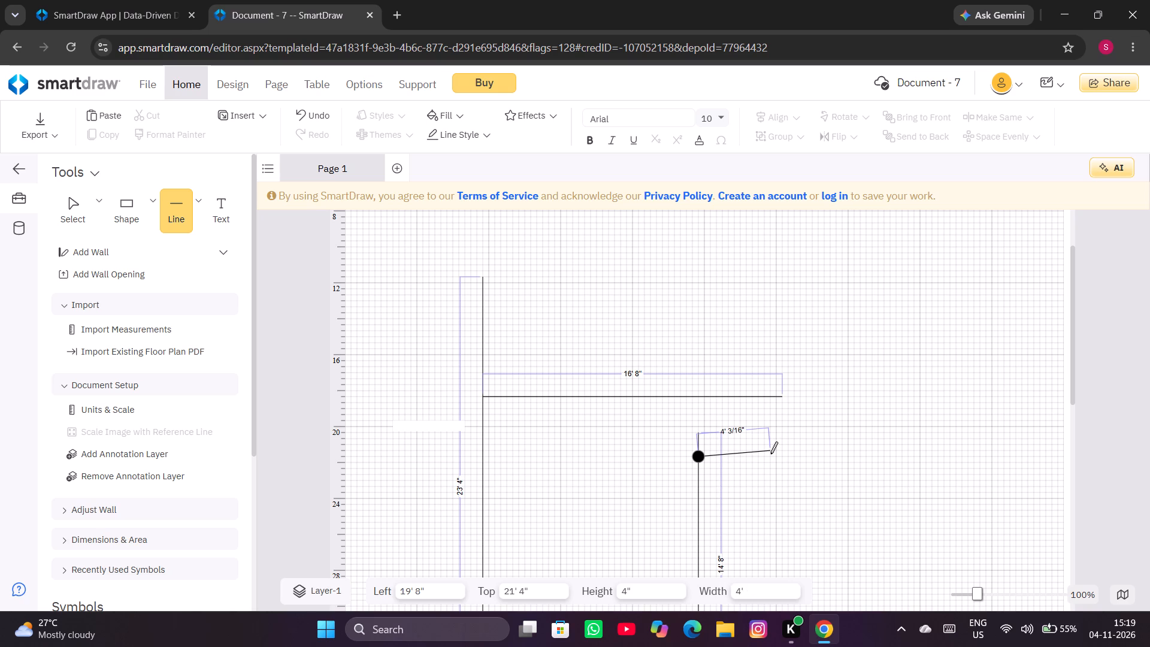
left_click_drag(770, 453, 861, 454)
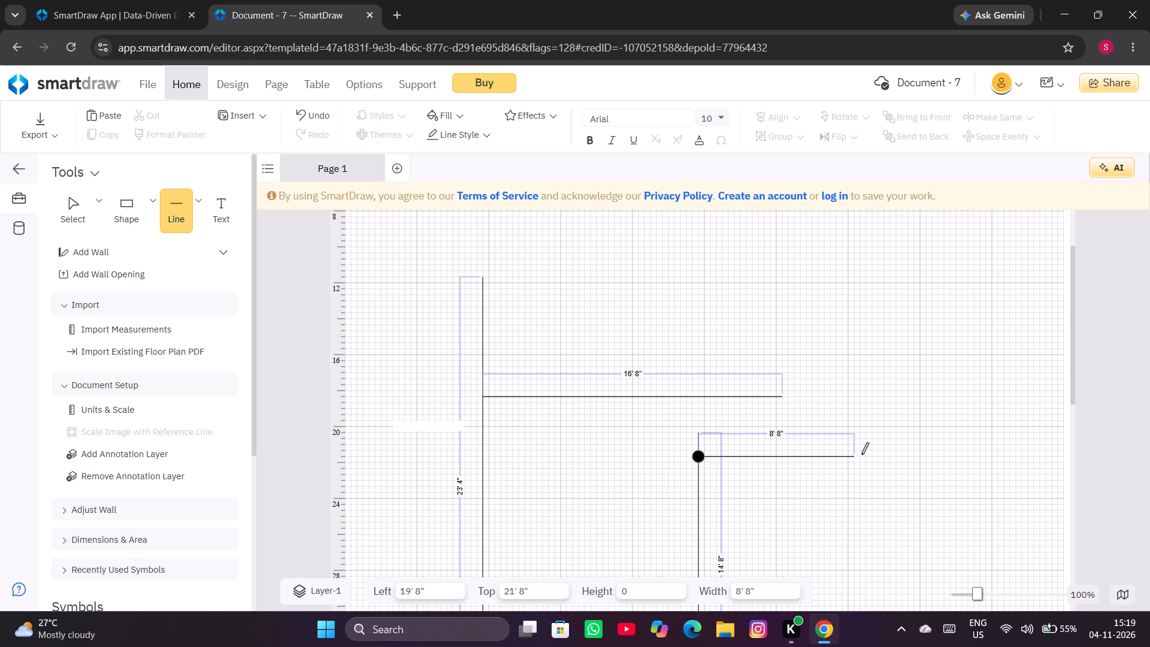
left_click_drag(861, 454, 870, 454)
left_click(857, 389)
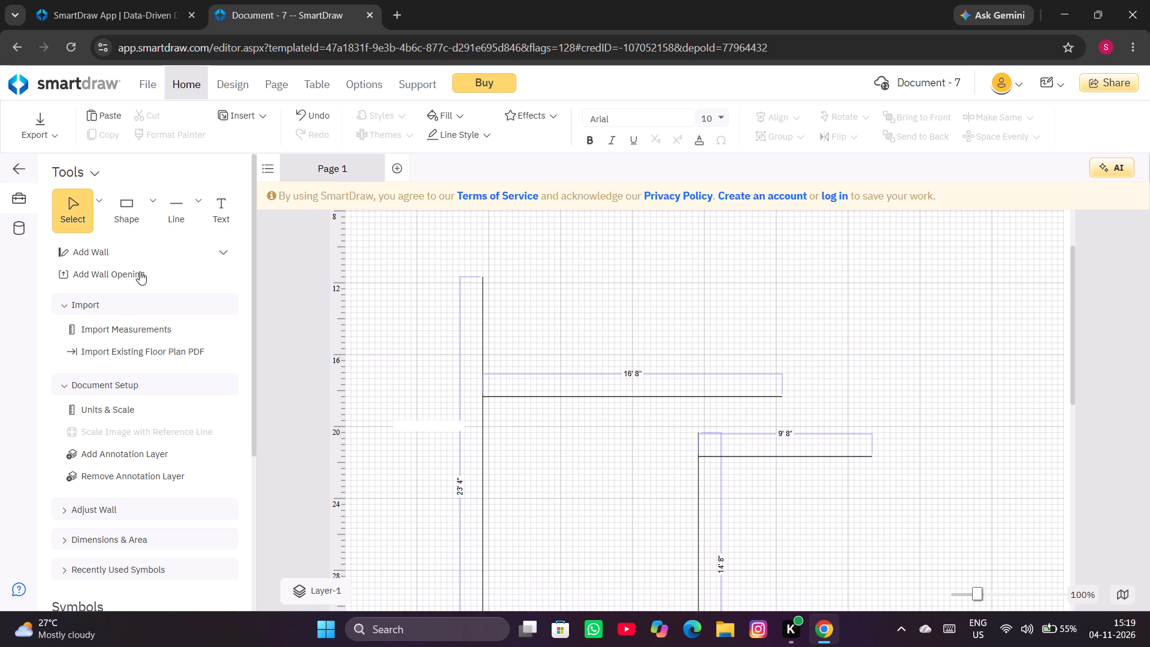
Draw a vertical line about 3' 4" long connecting the 16' 8" horizontal line to the shorter horizontal line below it.
double_click(178, 211)
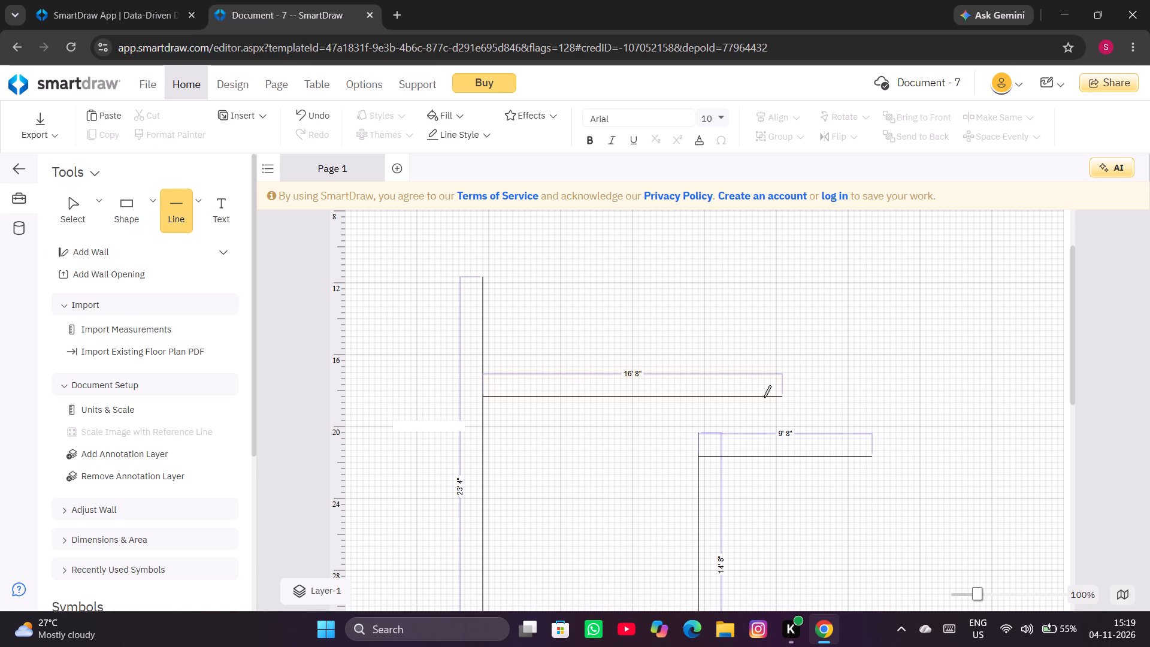
left_click_drag(764, 398, 762, 451)
left_click(730, 407)
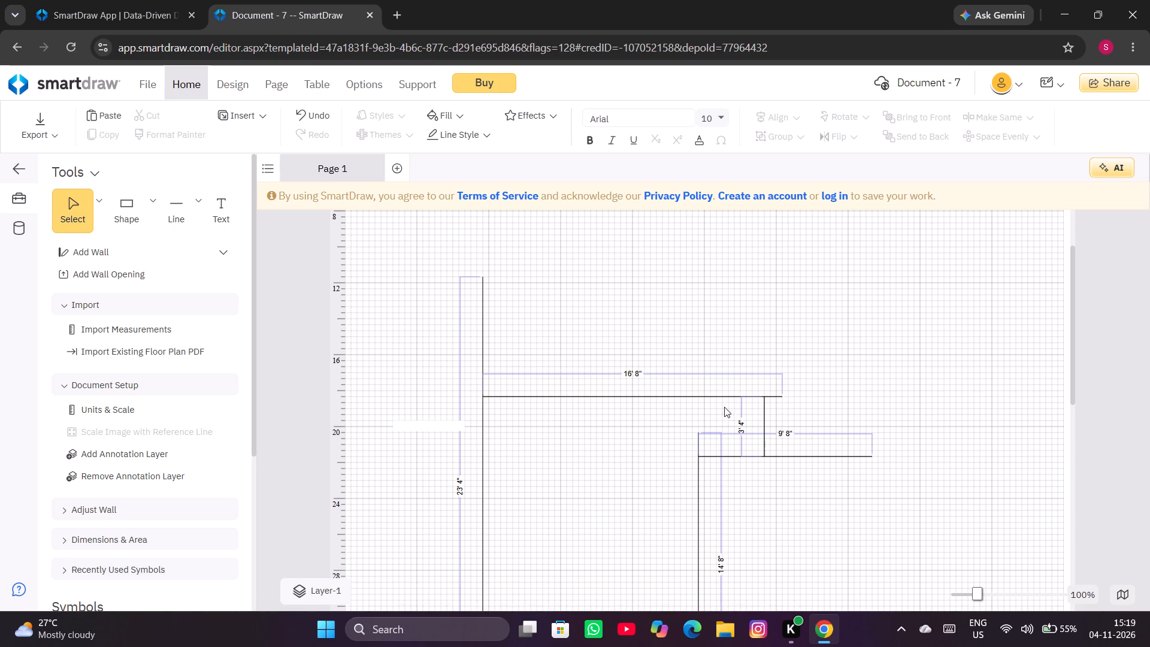
Shorten the lower horizontal line to 8' 4" by pulling in its free right end.
scroll(656, 305, "down", 5)
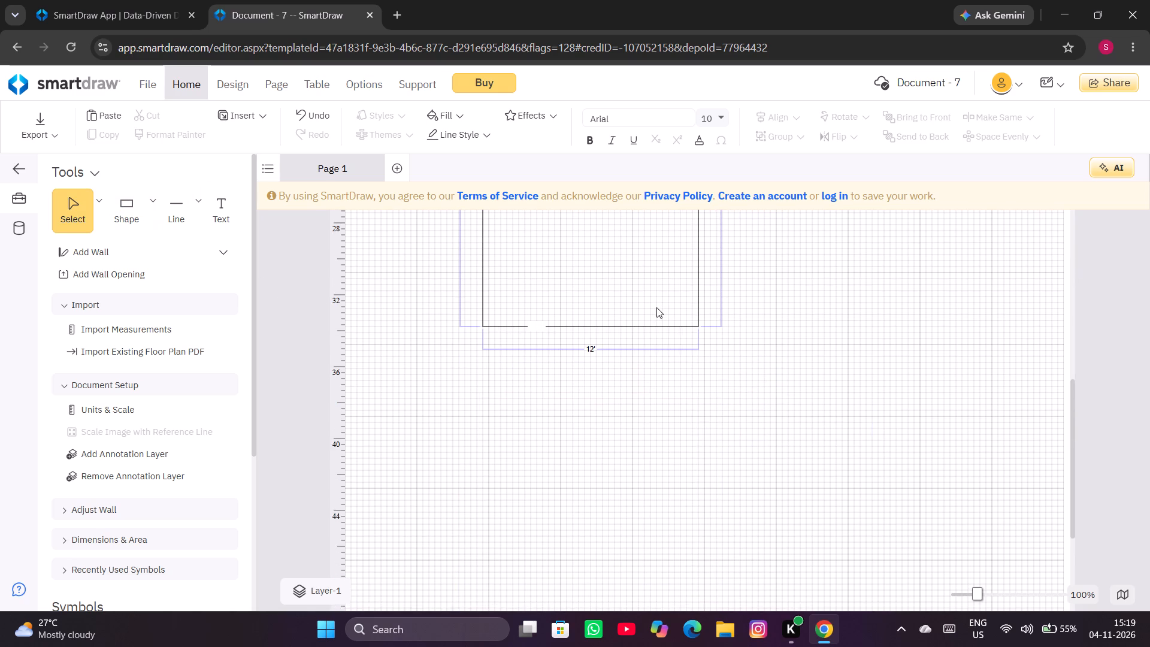
scroll(656, 307, "up", 3)
left_click(834, 309)
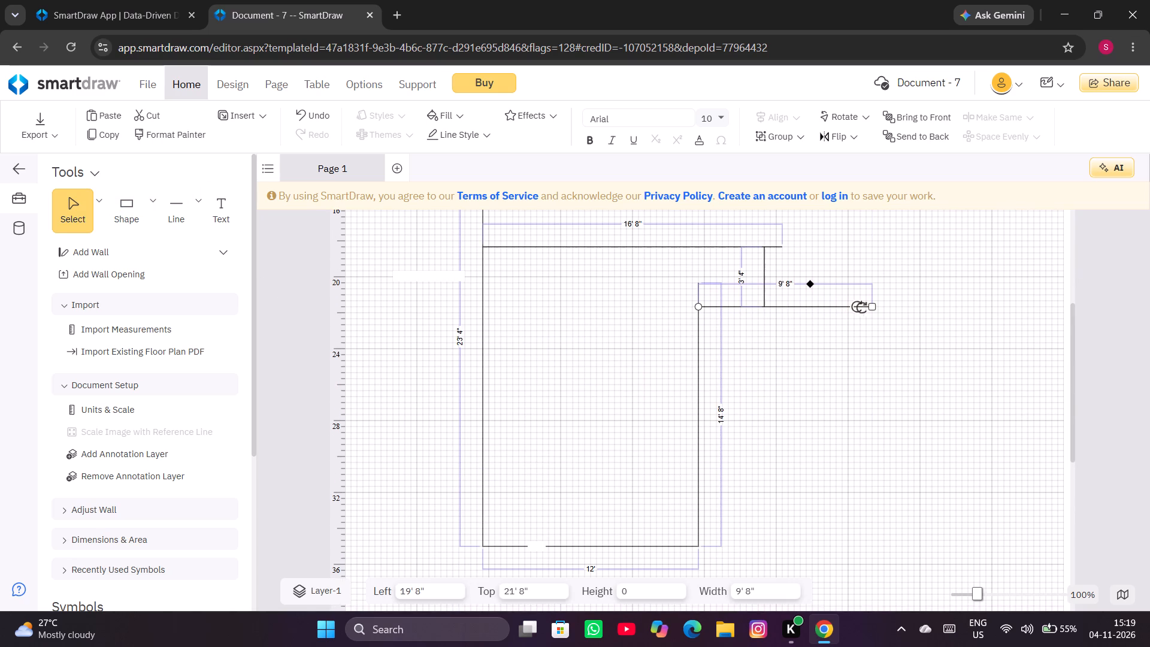
left_click_drag(874, 309, 849, 312)
left_click(859, 247)
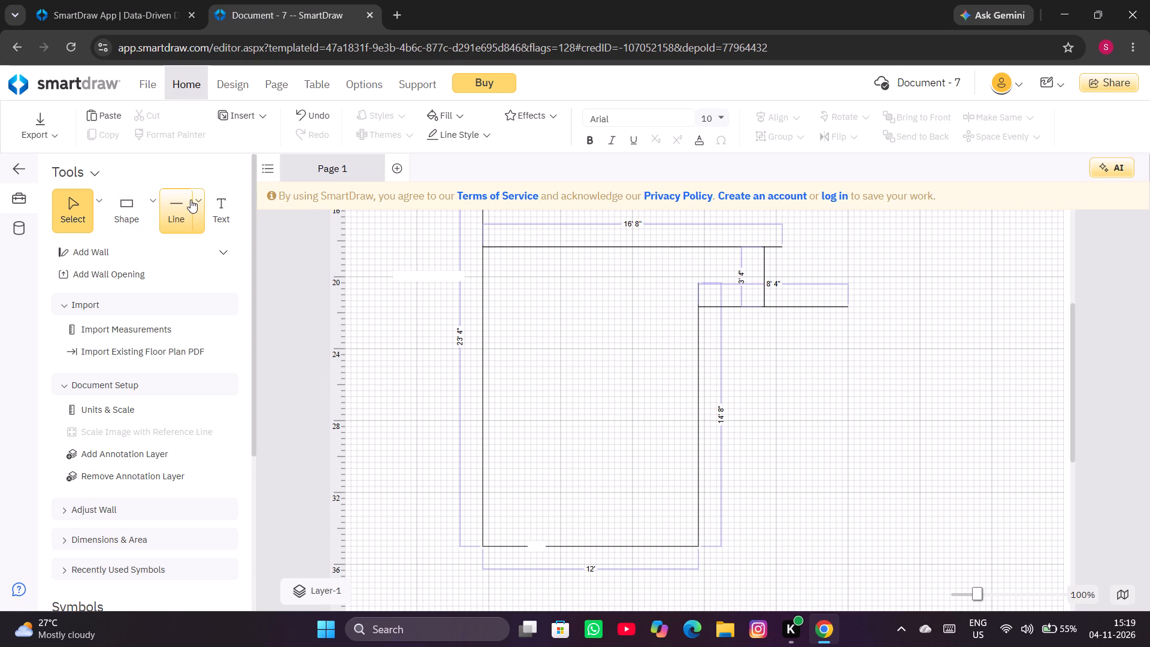
Draw a vertical line about 13' long from just below the 8' 4" line's right end down to the outline's bottom level.
double_click(190, 199)
left_click_drag(848, 310, 851, 318)
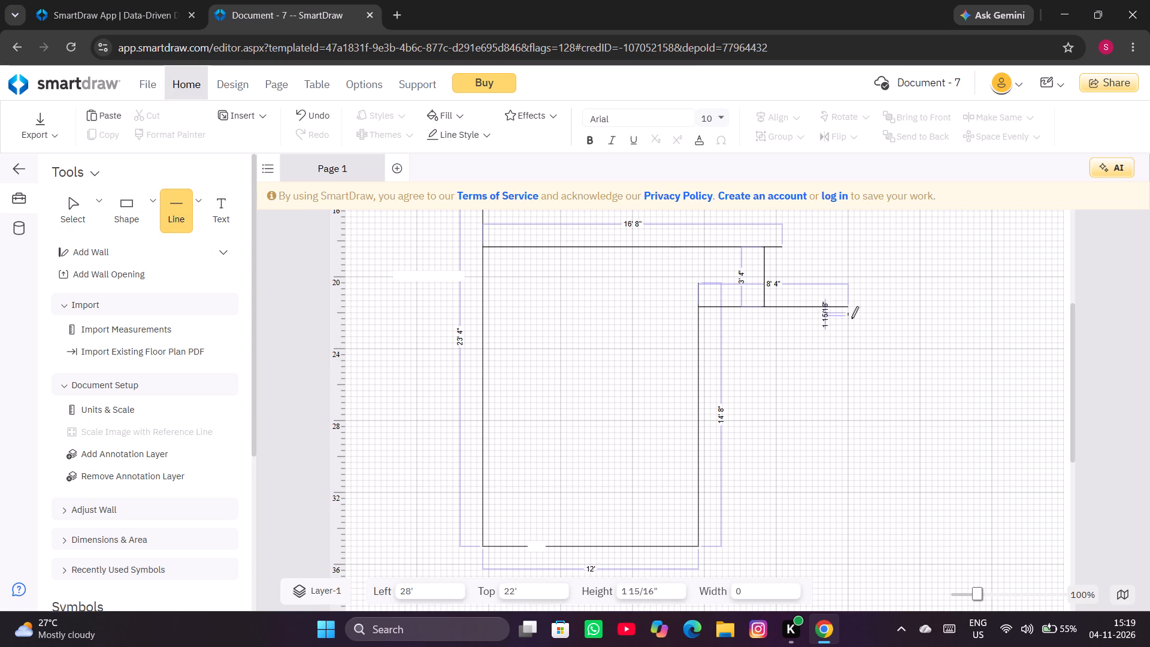
left_click_drag(851, 318, 852, 536)
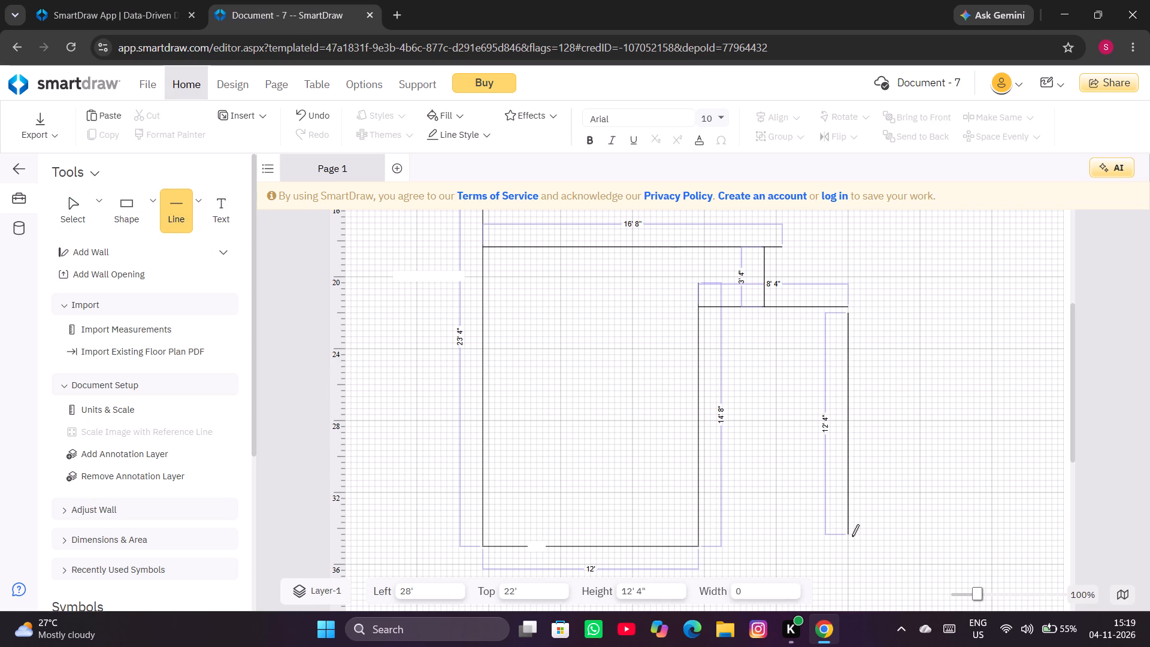
left_click_drag(852, 536, 846, 567)
left_click_drag(850, 570, 852, 542)
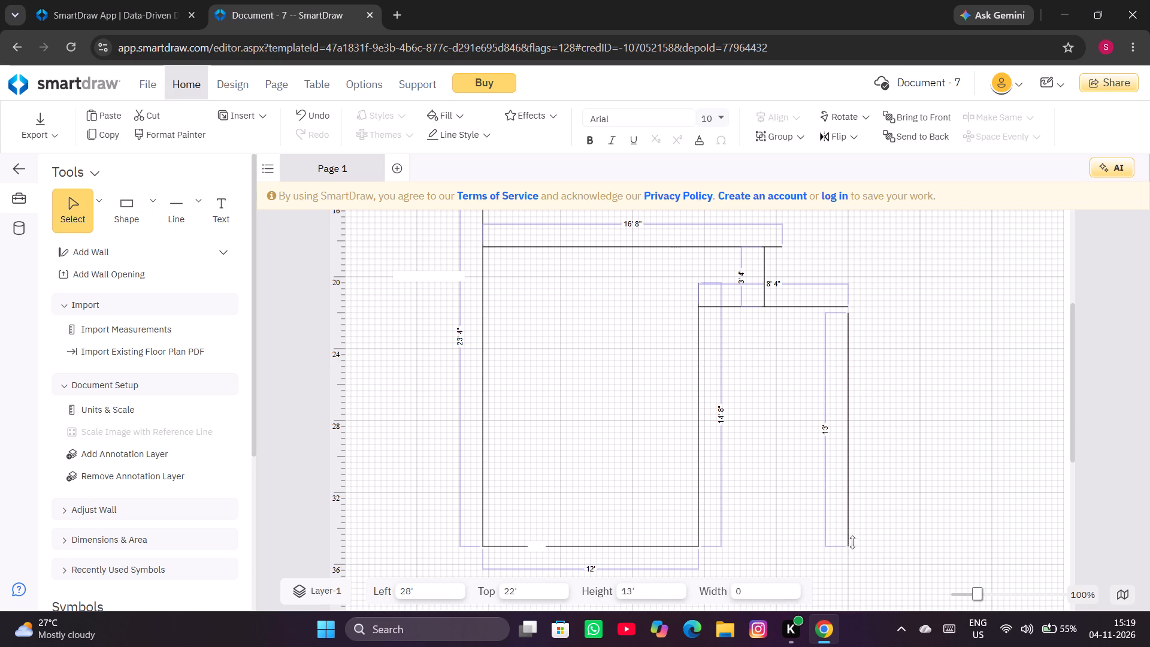
left_click_drag(852, 542, 851, 546)
left_click(713, 494)
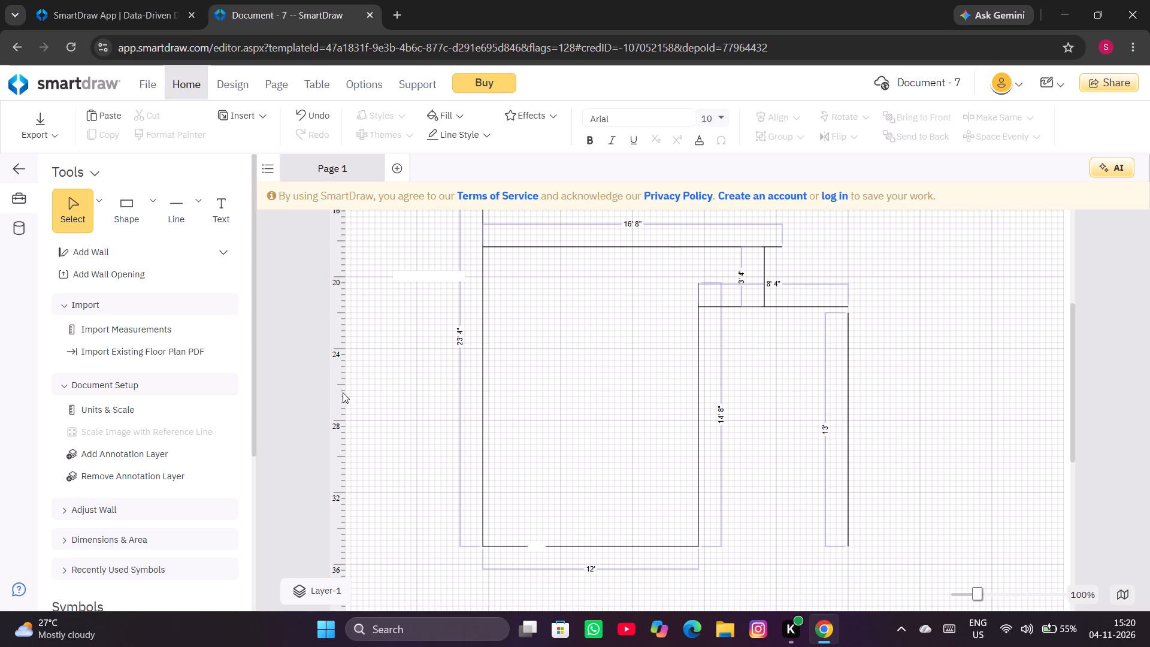
Extend the new vertical line's upper end to meet the 8' 4" horizontal line, making it 13' 4" long.
double_click(845, 383)
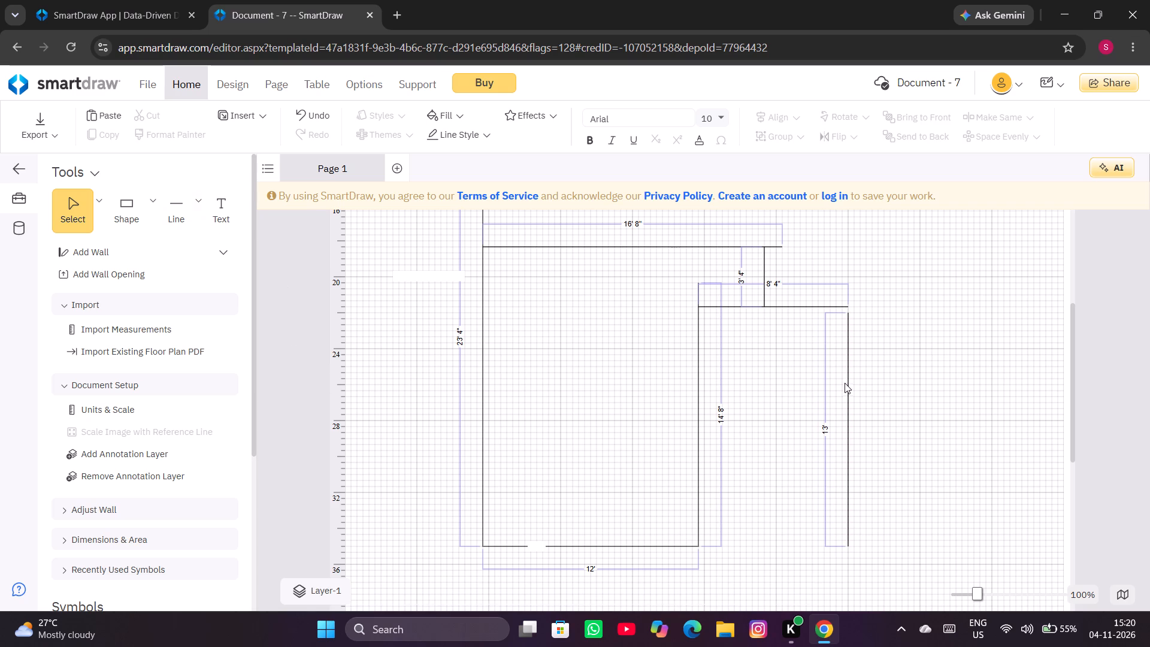
left_click(849, 374)
left_click_drag(848, 314, 849, 311)
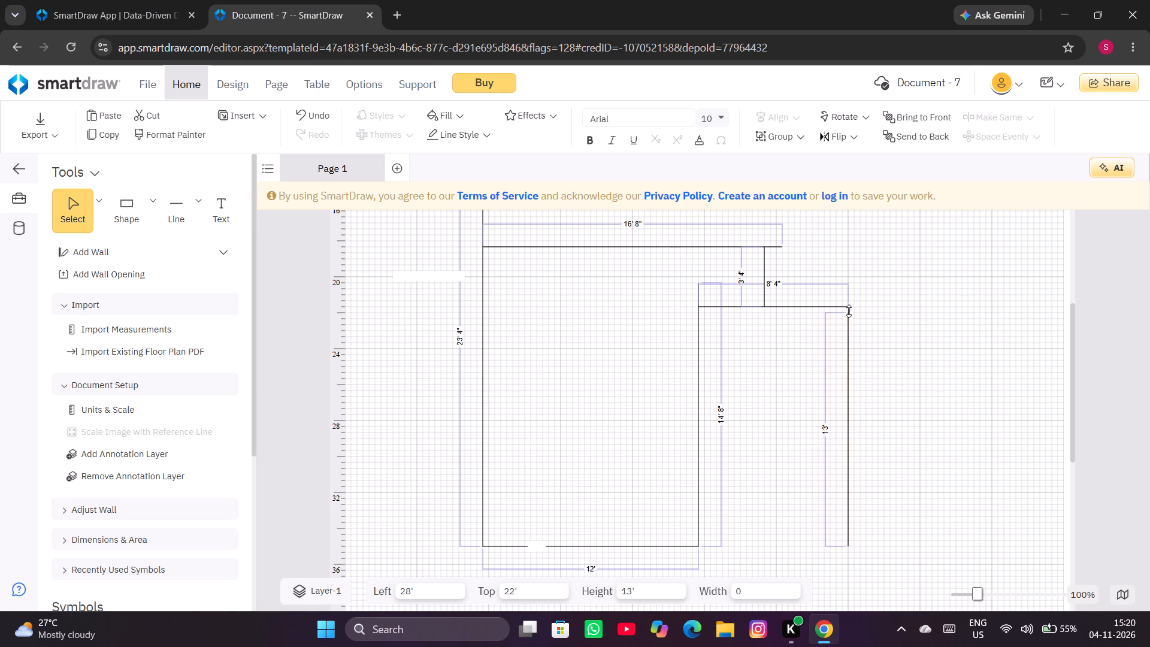
left_click_drag(849, 311, 850, 308)
left_click(847, 255)
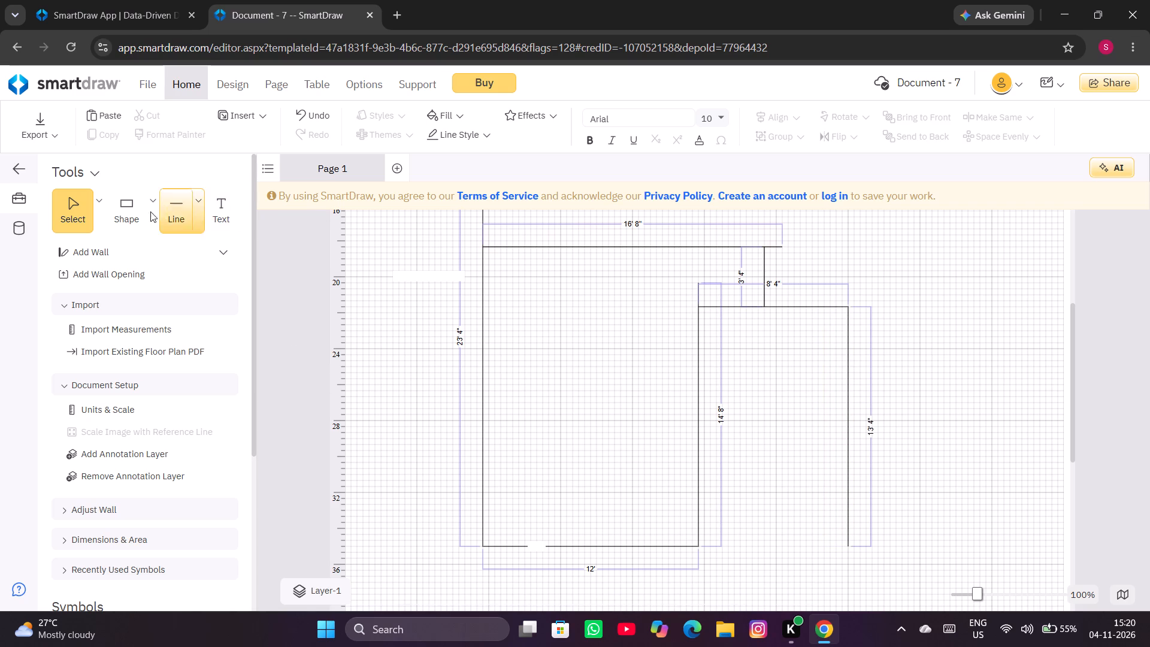
Close the right-hand room with an 8' 4" bottom line from the outline's lower right corner to the 13' 4" line.
double_click(173, 204)
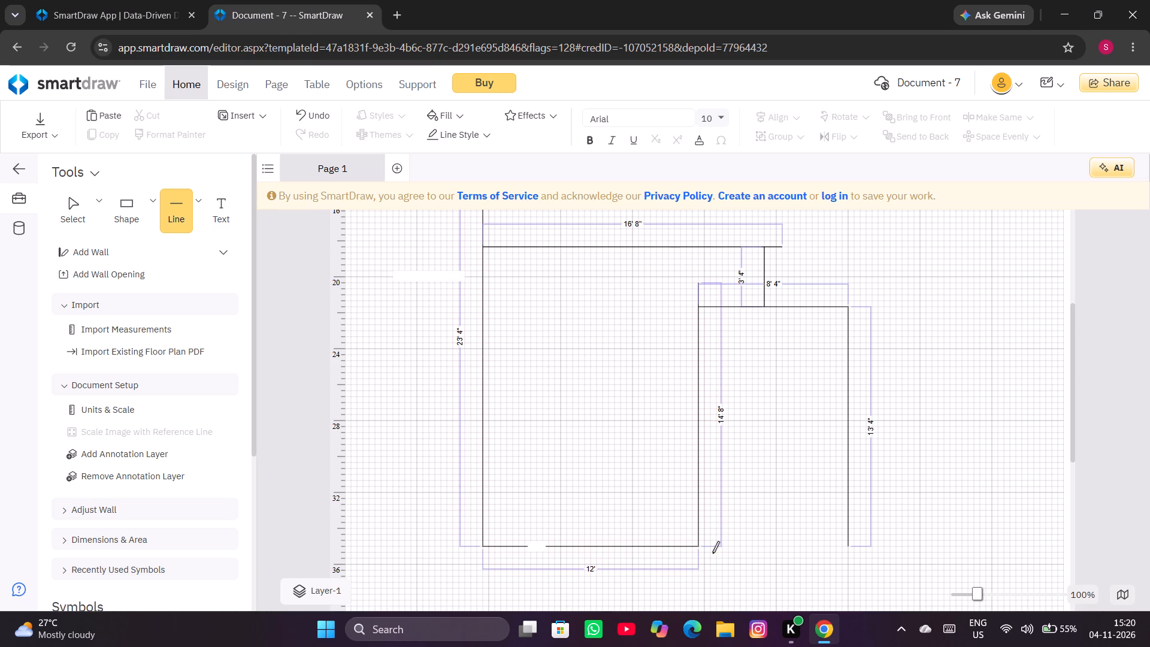
left_click_drag(700, 545, 827, 539)
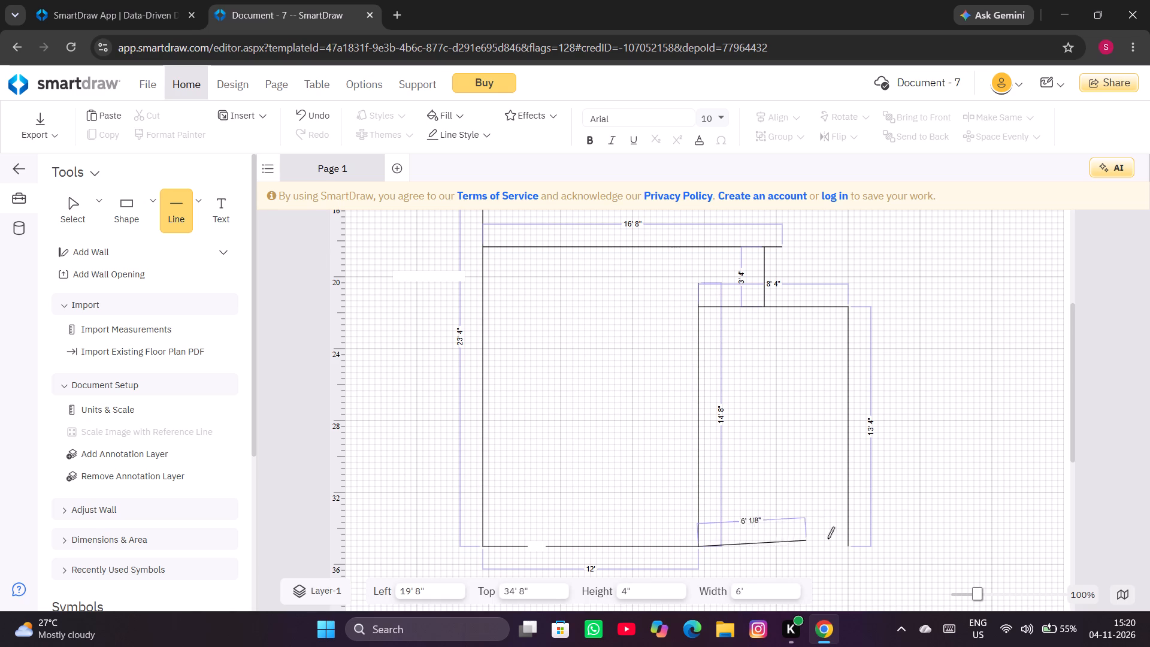
left_click_drag(827, 539, 855, 545)
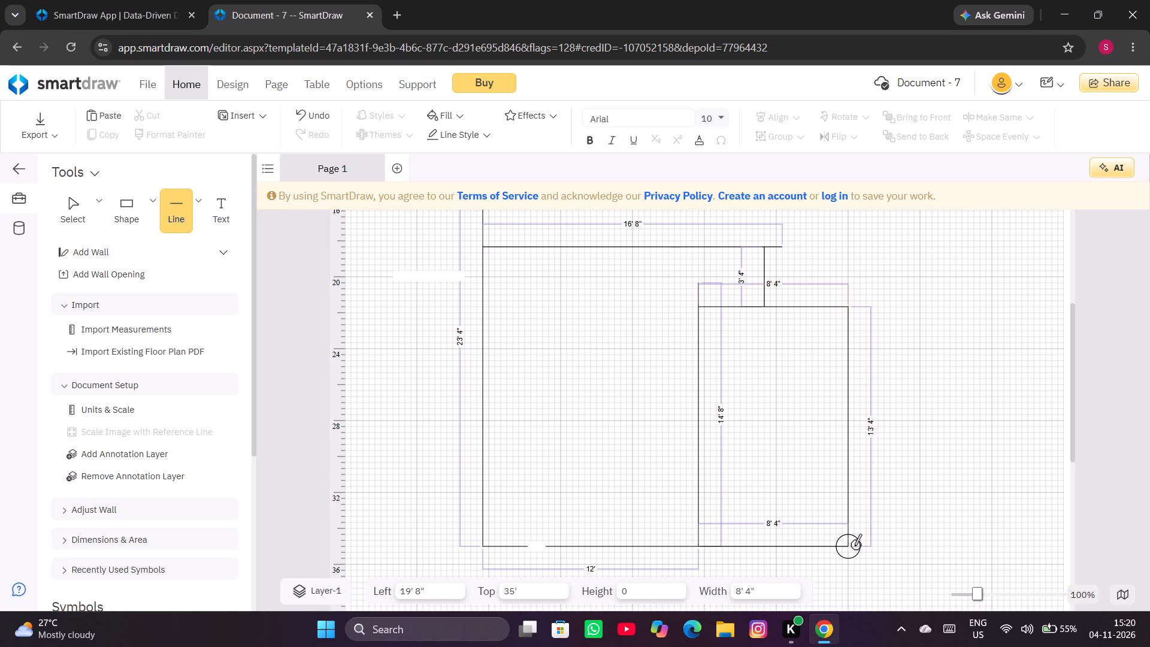
left_click_drag(855, 545, 857, 545)
left_click_drag(855, 546, 848, 546)
left_click(803, 495)
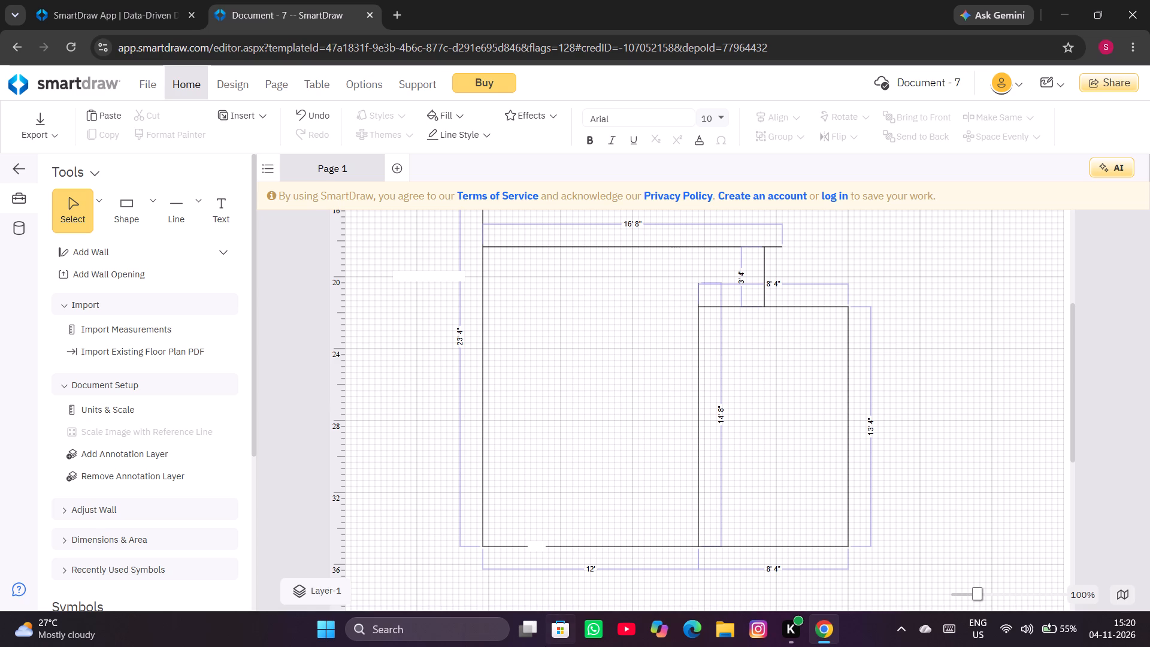
Draw a vertical line about 6' 8" long upward from the 16' 8" line, level with the outline's left line top.
scroll(591, 521, "up", 2)
scroll(631, 453, "down", 2)
scroll(756, 426, "up", 2)
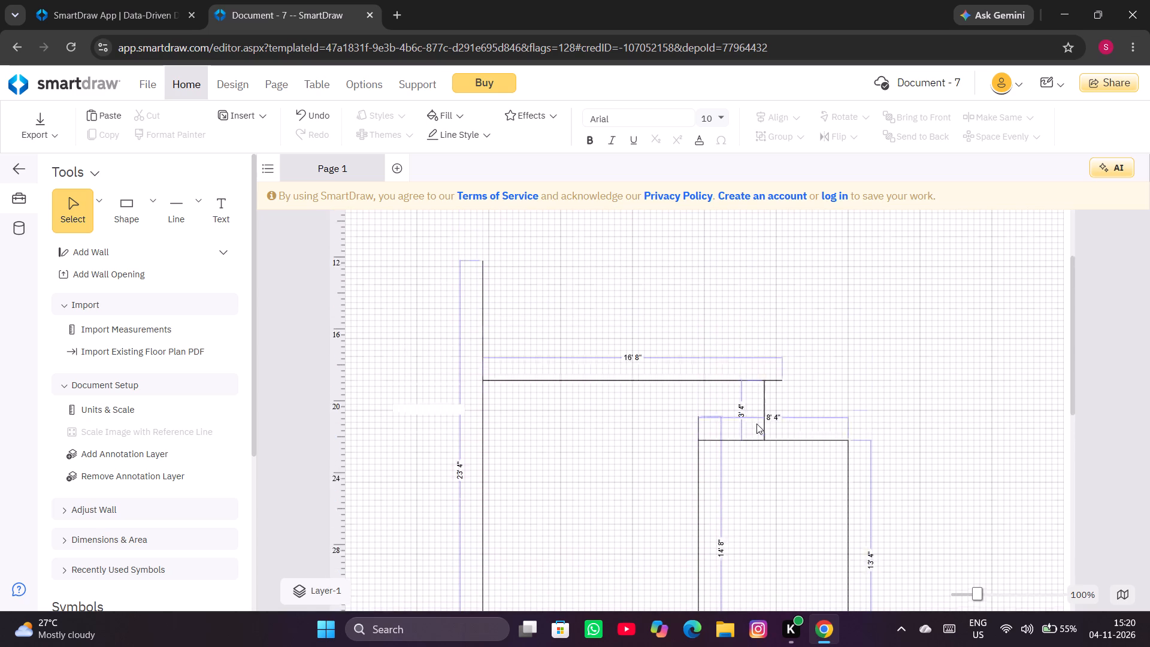
scroll(756, 424, "up", 1)
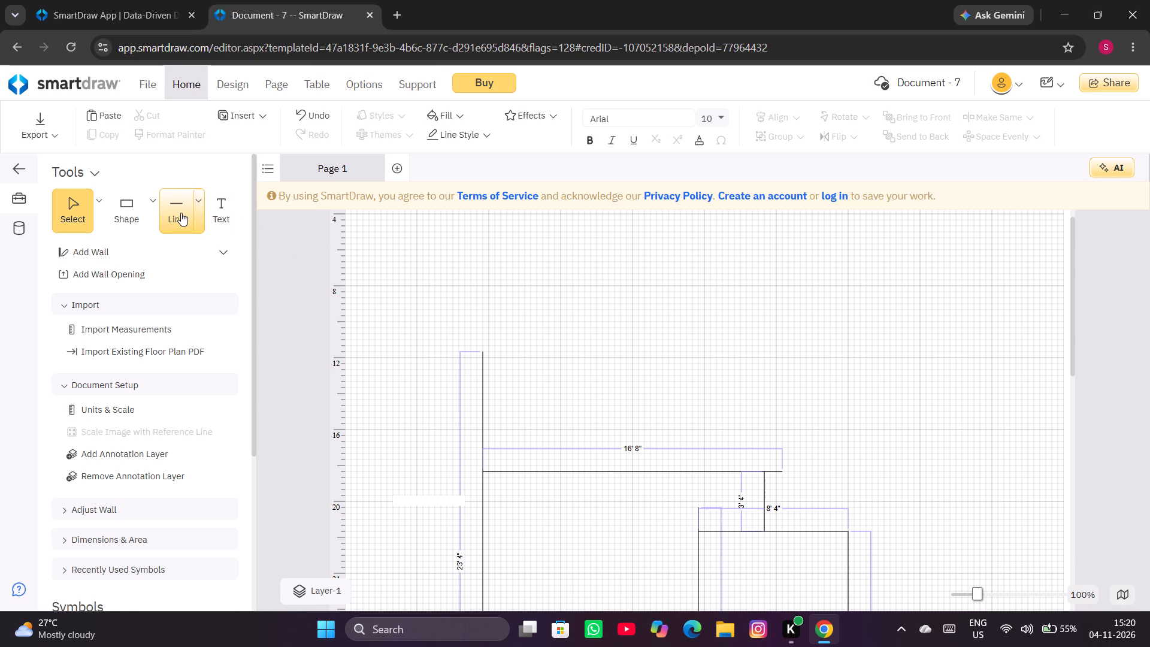
double_click(181, 213)
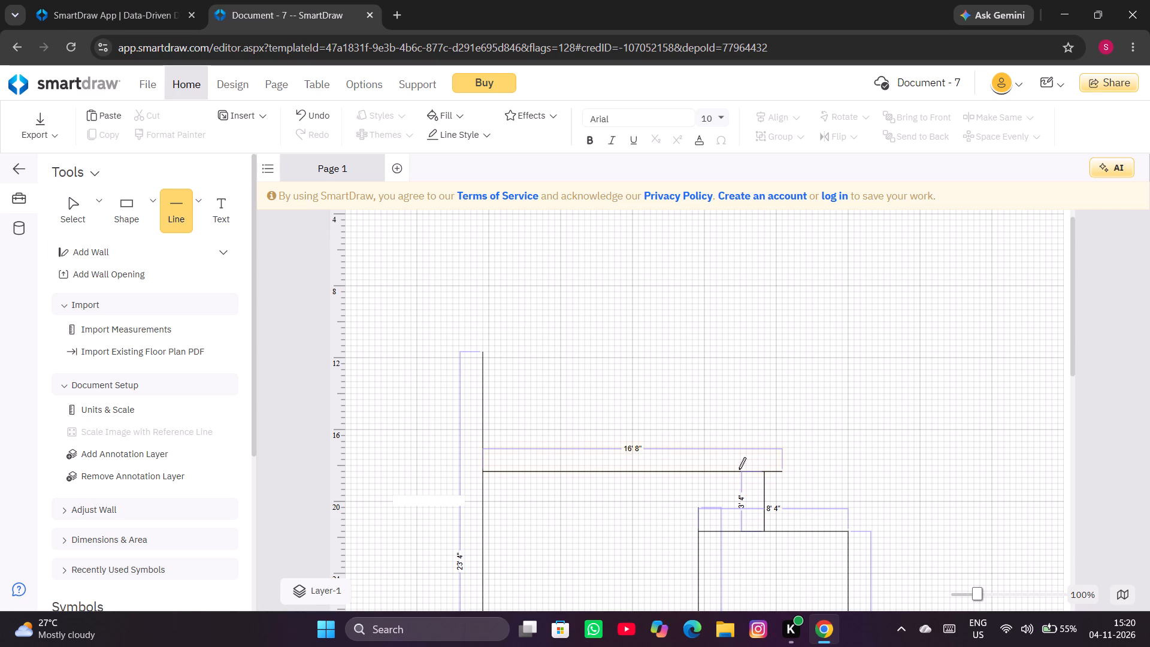
left_click_drag(739, 472, 749, 366)
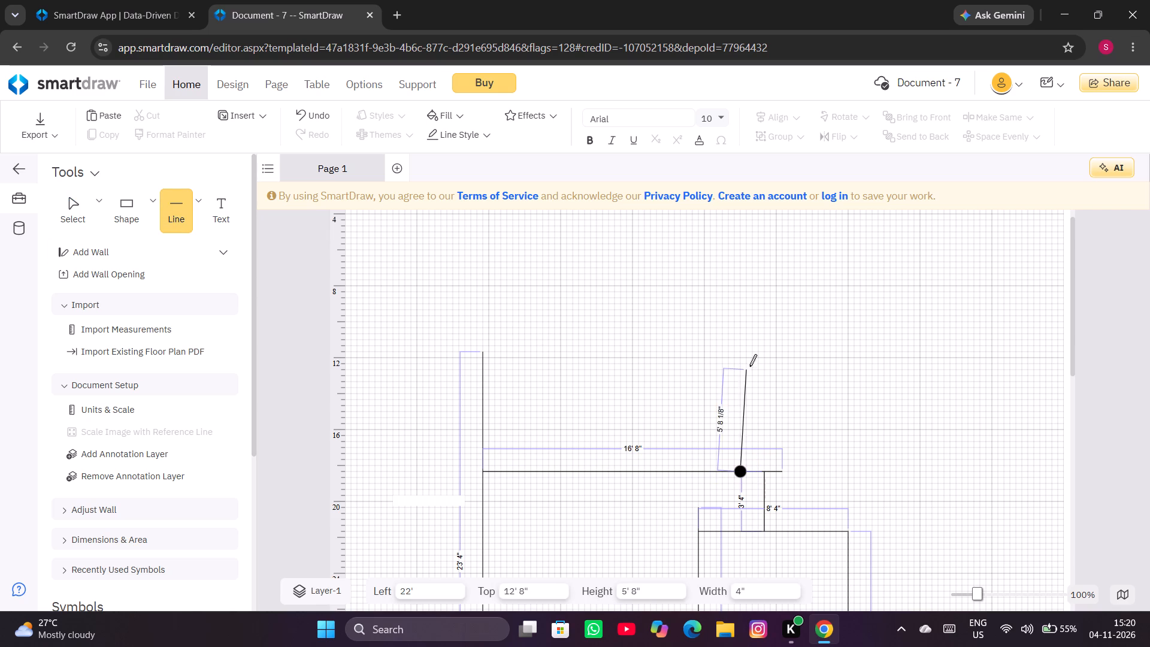
left_click_drag(749, 366, 740, 350)
left_click(740, 350)
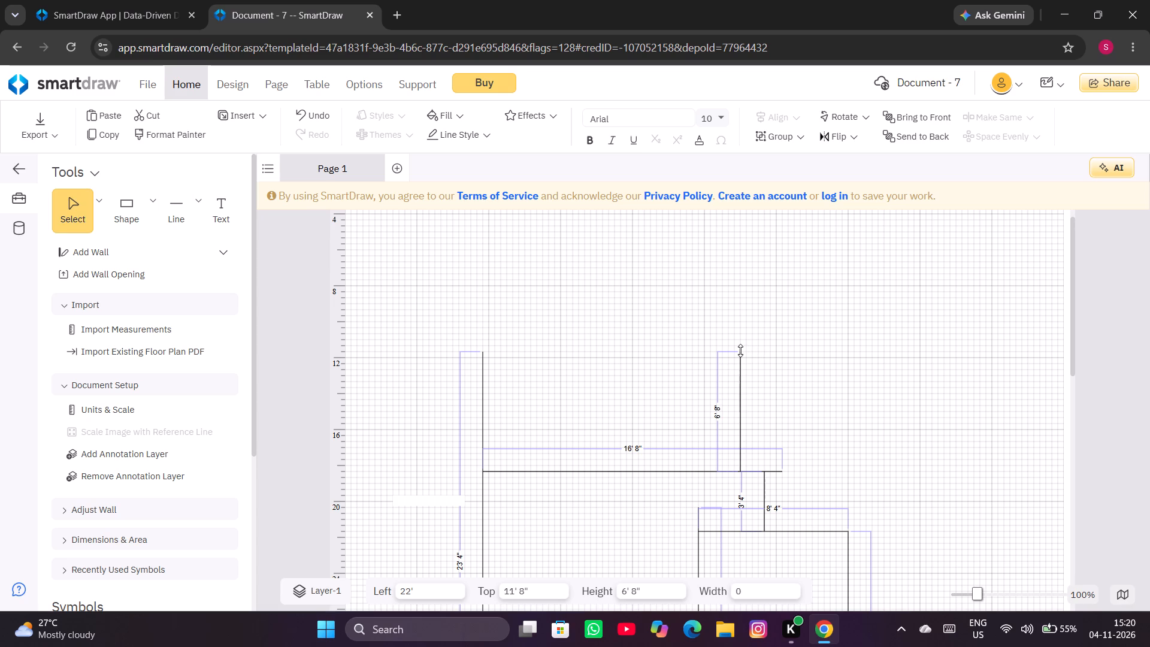
left_click(740, 350)
Move the 6' 8" vertical line left along the 16' 8" line to a left offset of 19'.
left_click_drag(739, 399, 739, 400)
left_click_drag(739, 400, 655, 395)
left_click_drag(613, 378, 660, 397)
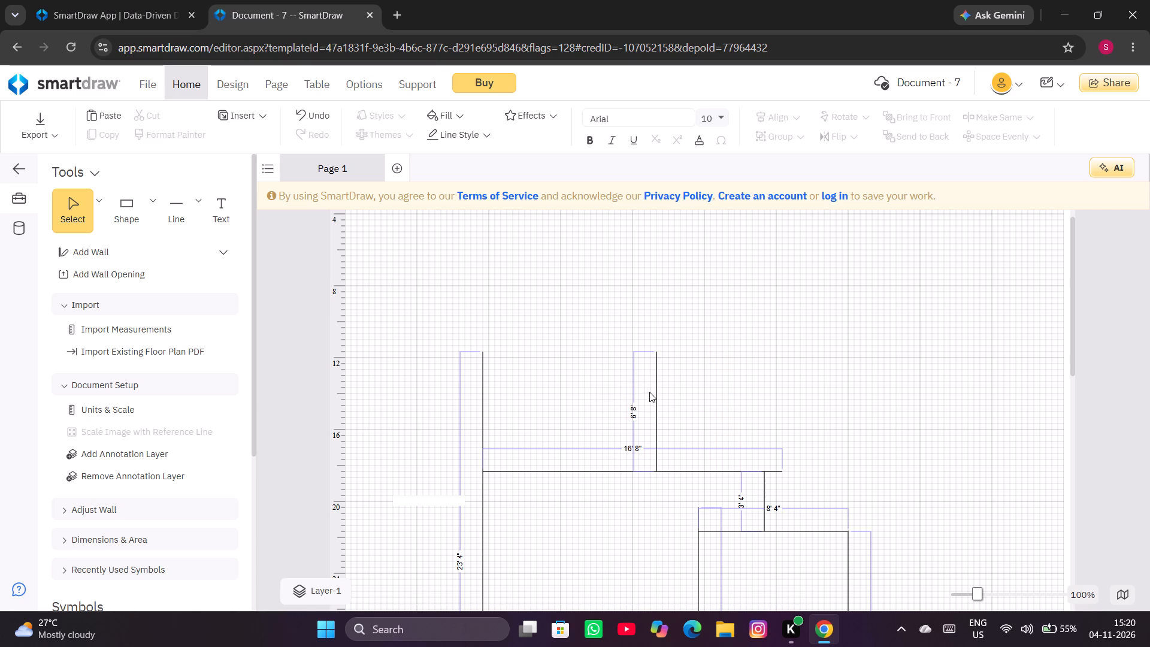
left_click_drag(655, 405, 683, 400)
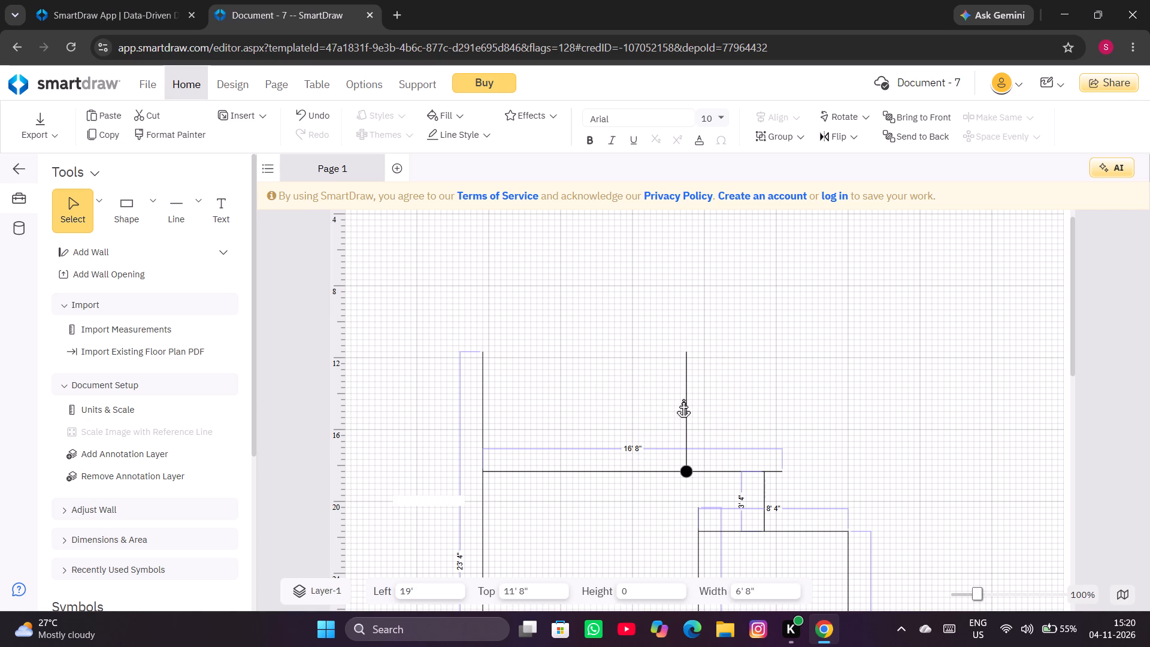
left_click_drag(683, 400, 685, 399)
double_click(685, 399)
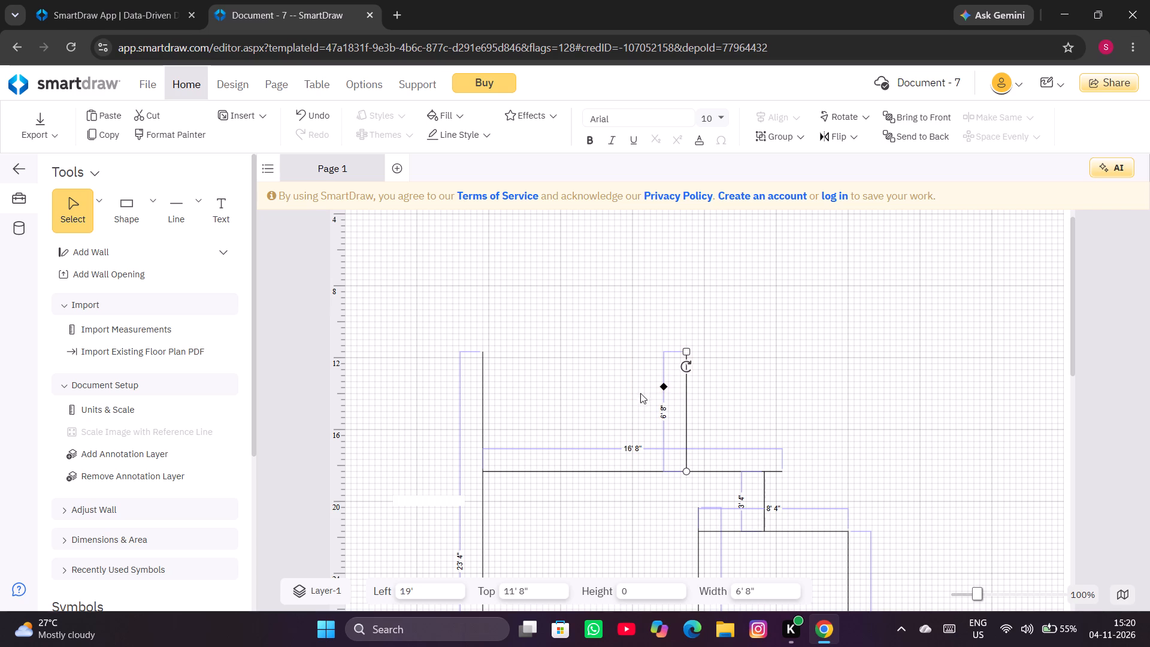
left_click(623, 388)
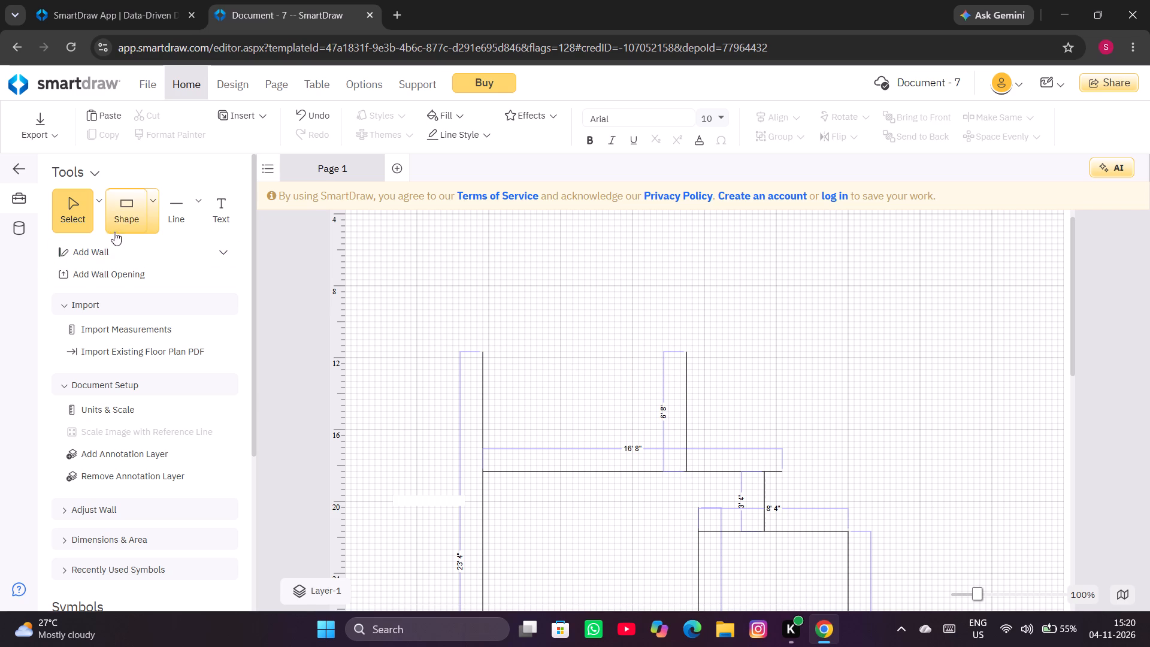
Draw a vertical line about 6' 4" long upward from the 16' 8" horizontal line at a left offset of 12'.
double_click(178, 223)
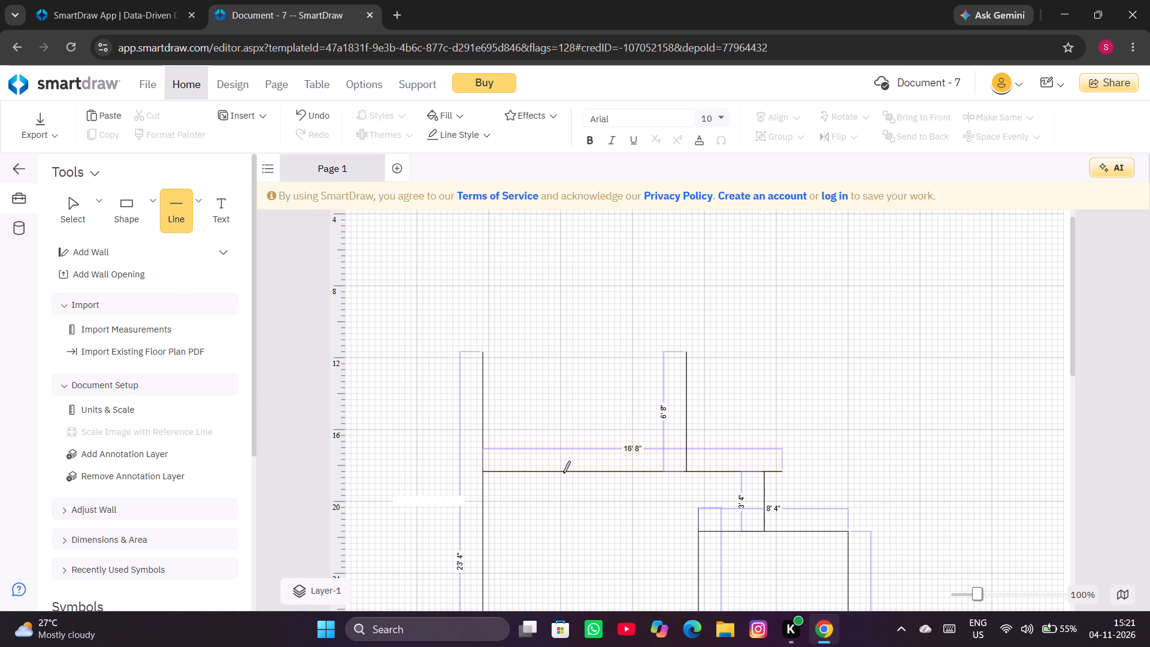
left_click_drag(563, 474, 561, 355)
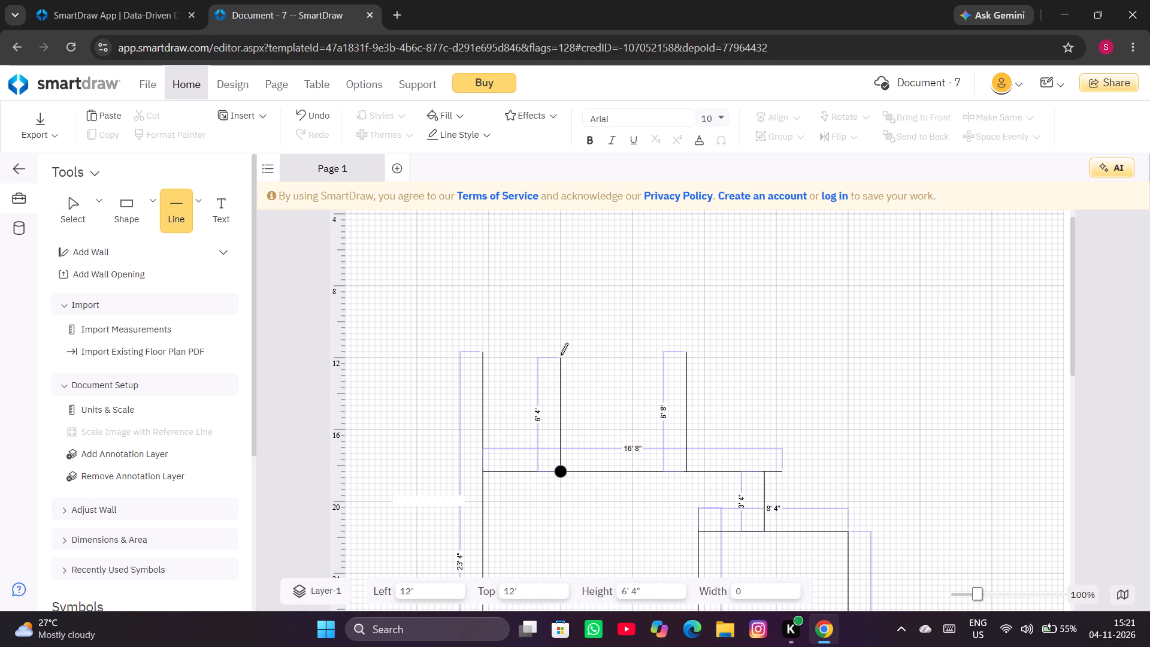
left_click_drag(561, 355, 561, 355)
Draw a 7' horizontal line from the new vertical line's upper end across to the vertical line at the 19' left offset.
double_click(173, 202)
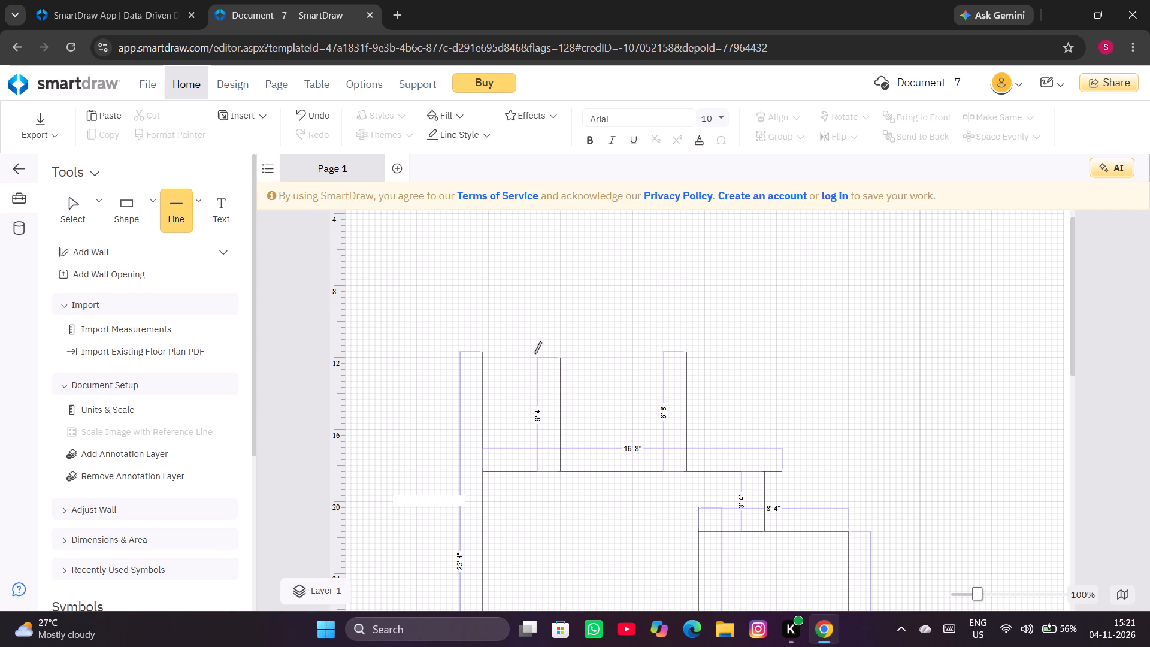
left_click_drag(562, 358, 689, 358)
left_click(666, 316)
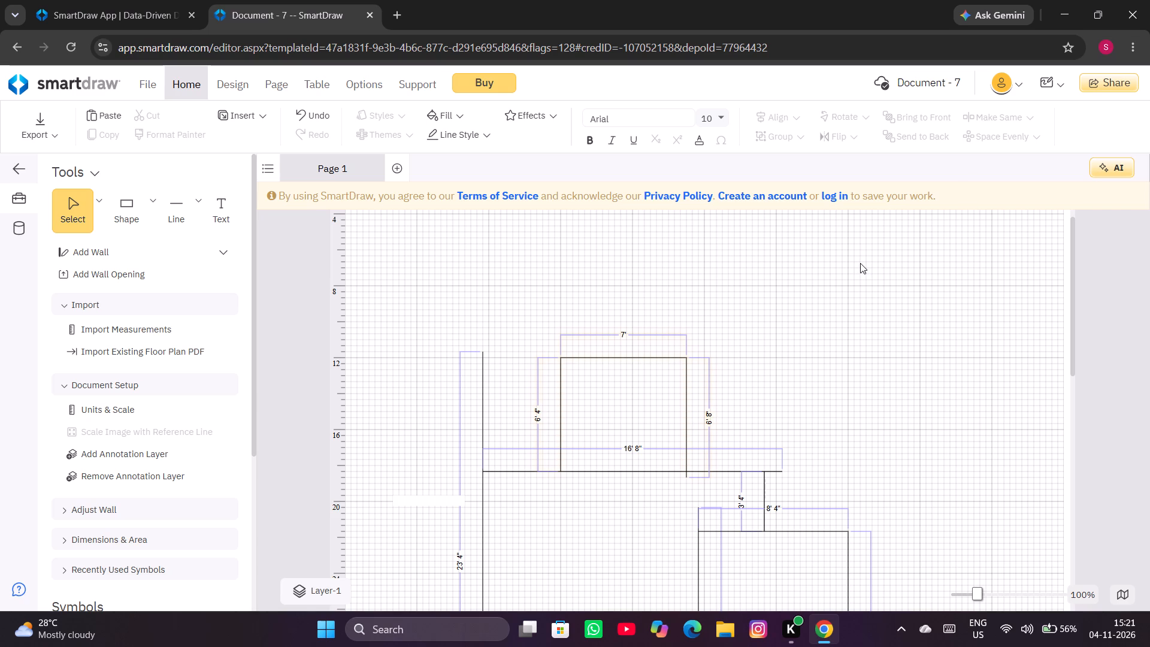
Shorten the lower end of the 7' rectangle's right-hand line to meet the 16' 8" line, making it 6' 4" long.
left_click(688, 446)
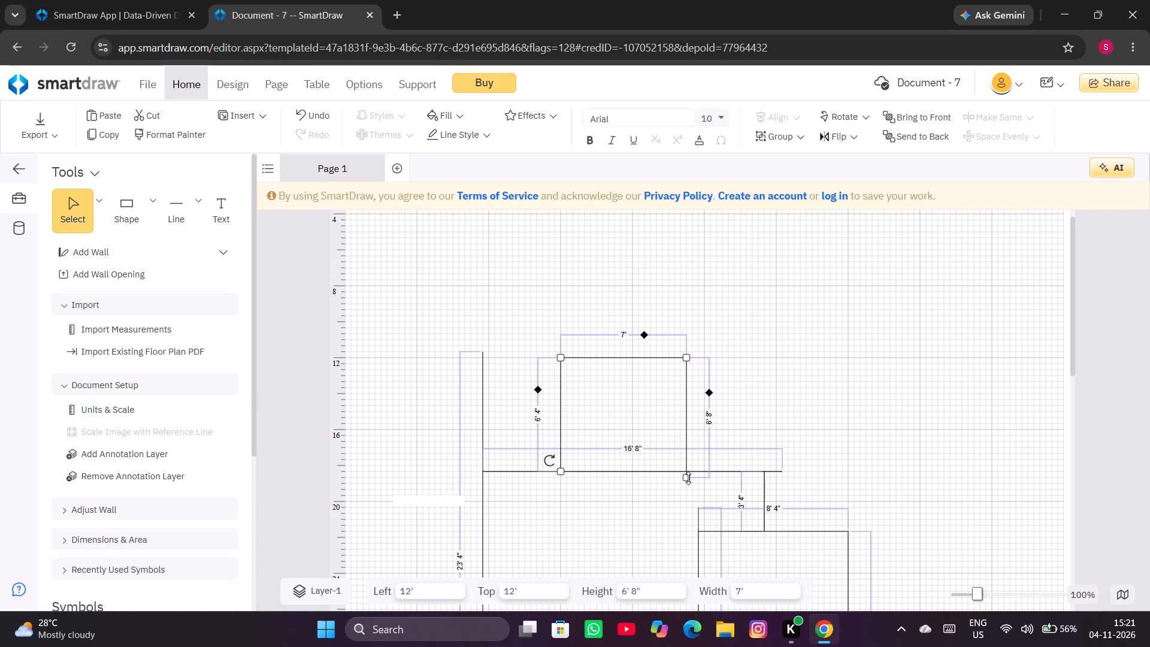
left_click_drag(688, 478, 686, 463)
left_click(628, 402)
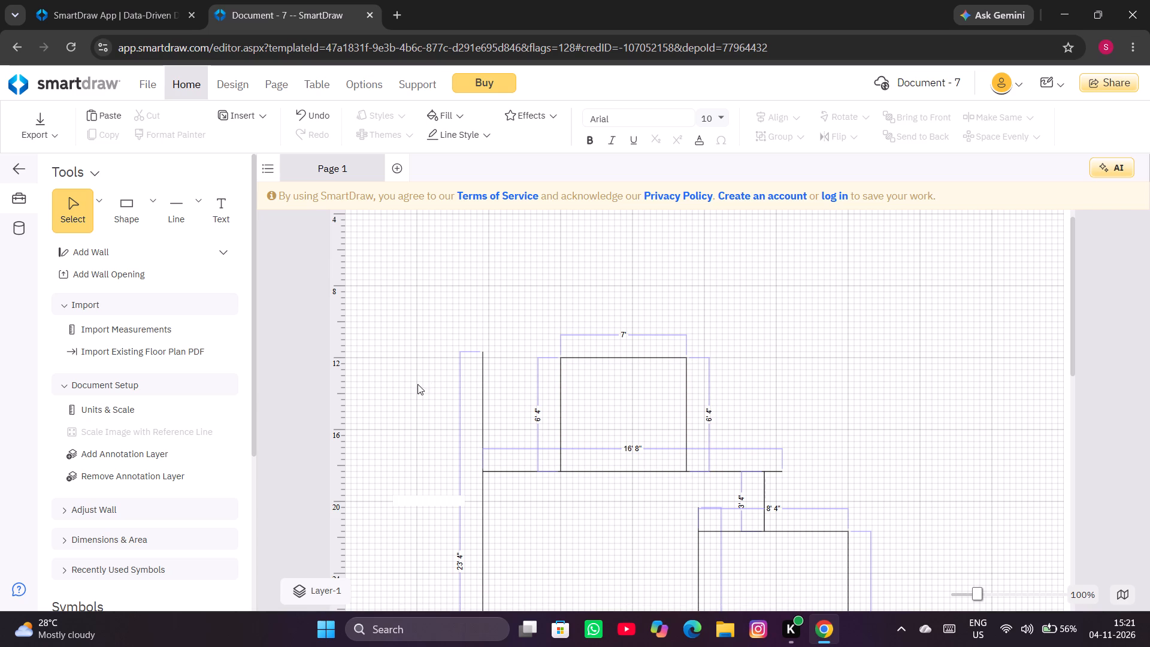
Draw a horizontal line about 4' 8" long from the outline's left line to the upper left corner of the 7' rectangle.
triple_click(168, 216)
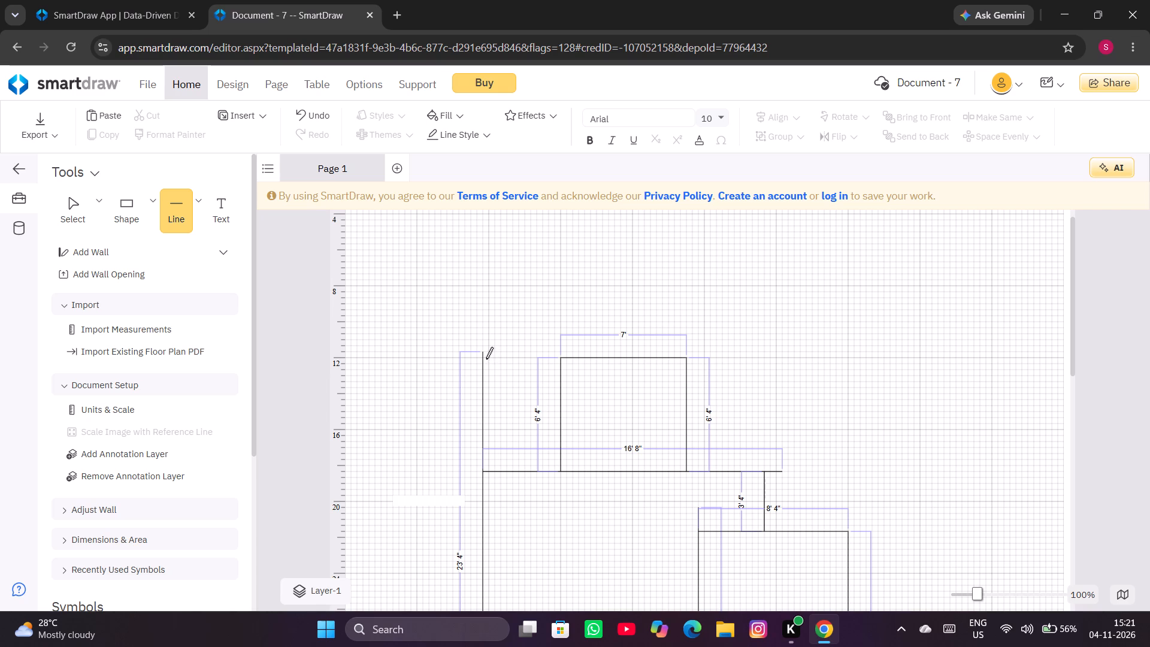
left_click_drag(485, 359, 566, 359)
left_click(555, 299)
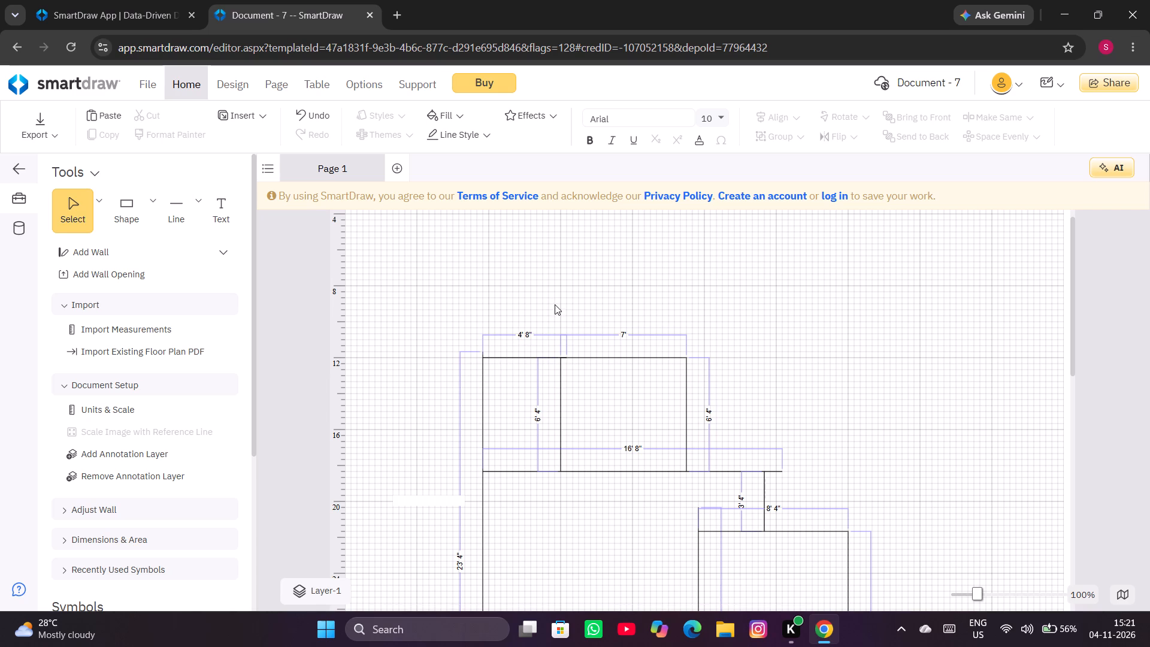
Lower the top end of the outline's left line to meet the 4' 8" line, making it 23' long.
left_click(520, 356)
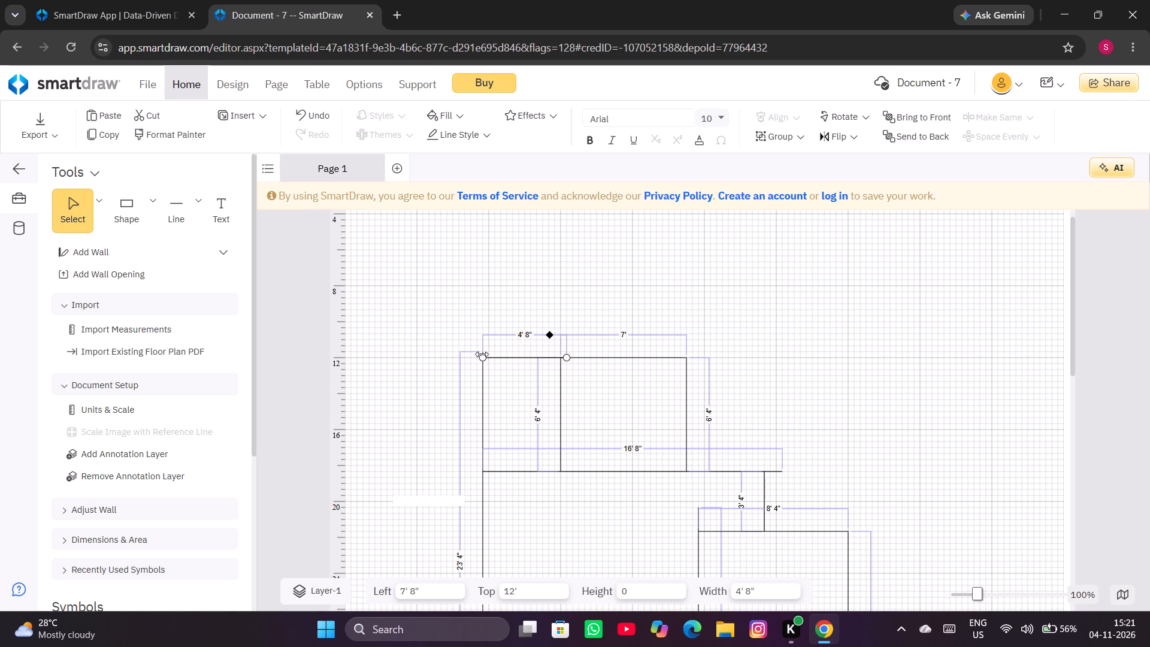
left_click(486, 374)
left_click(483, 365)
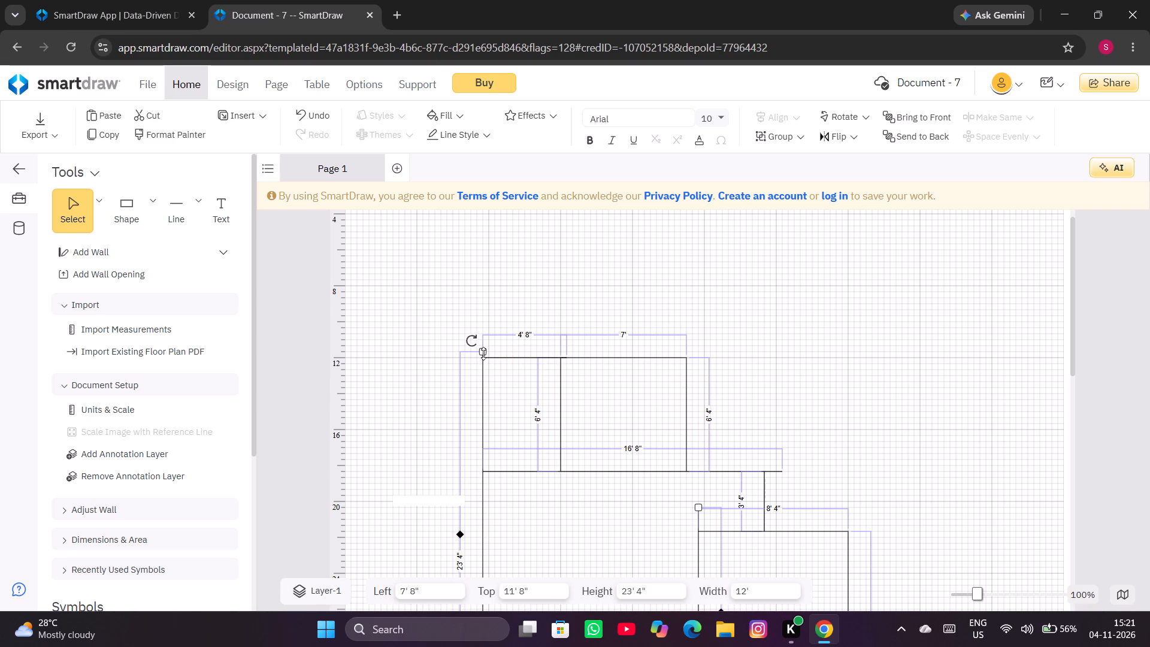
left_click(483, 353)
left_click(513, 387)
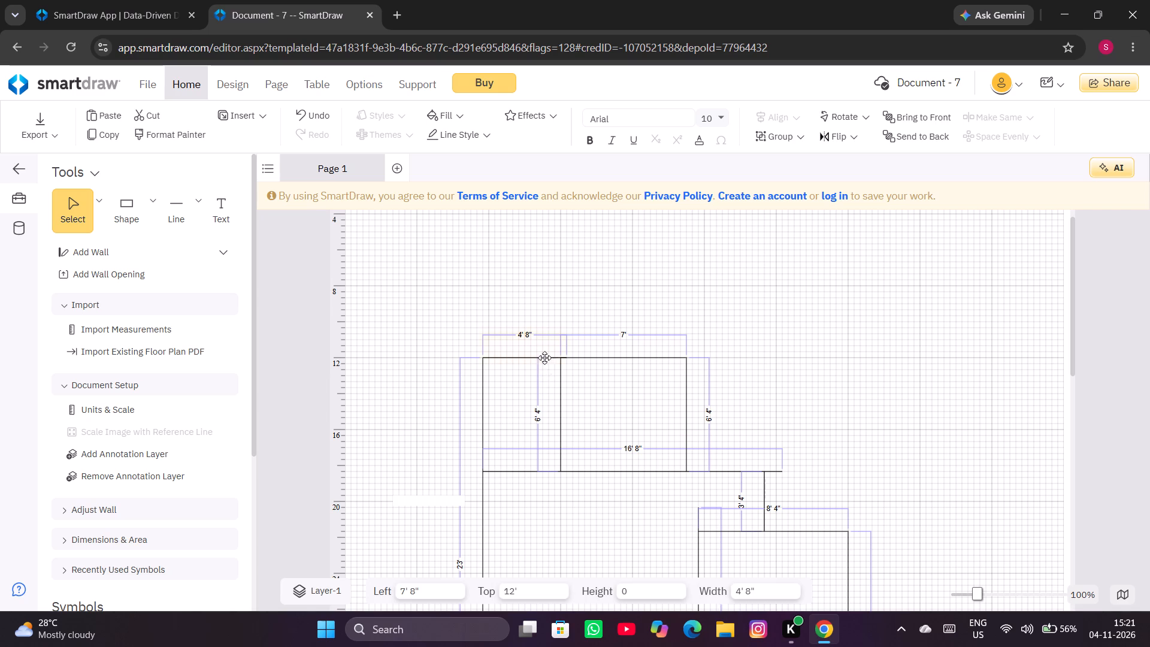
Shorten the 4' 8" line's right end to the 7' rectangle's upper left corner, making it 4' 4" long and level.
left_click(544, 358)
left_click_drag(567, 359, 561, 359)
left_click(583, 299)
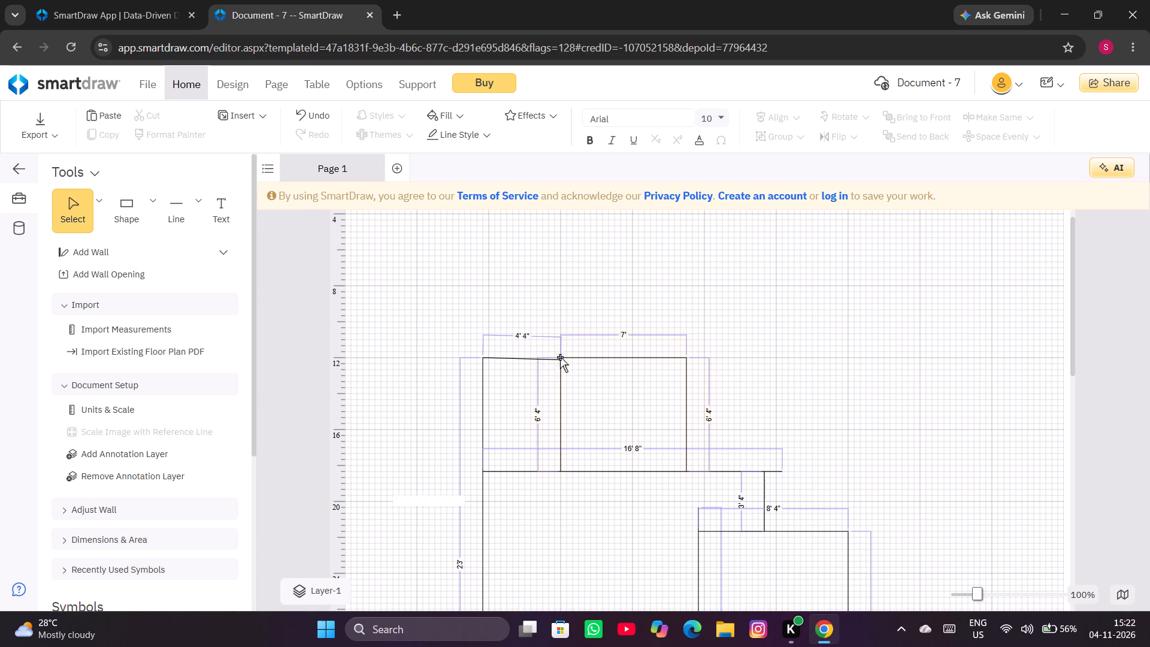
left_click(550, 362)
left_click_drag(559, 358, 561, 352)
left_click(566, 297)
Draw a separate vertical line about 6' 4" long above the right-hand room, aligned with its 13' 4" right line.
scroll(609, 374, "down", 5)
scroll(609, 374, "up", 3)
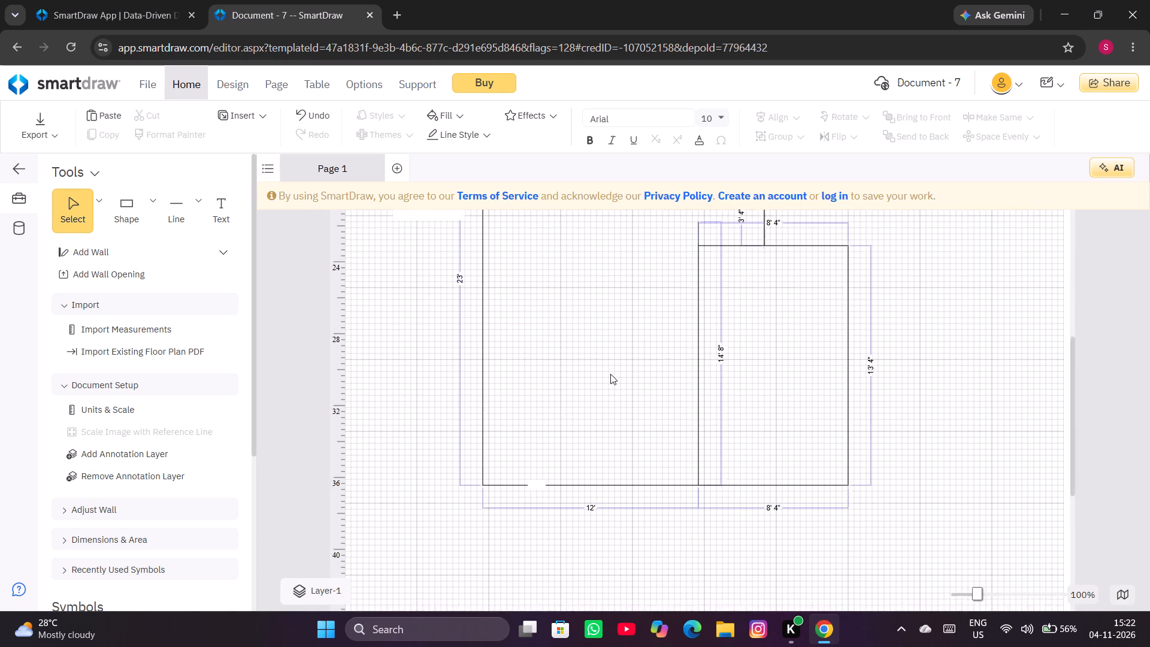
scroll(610, 374, "up", 1)
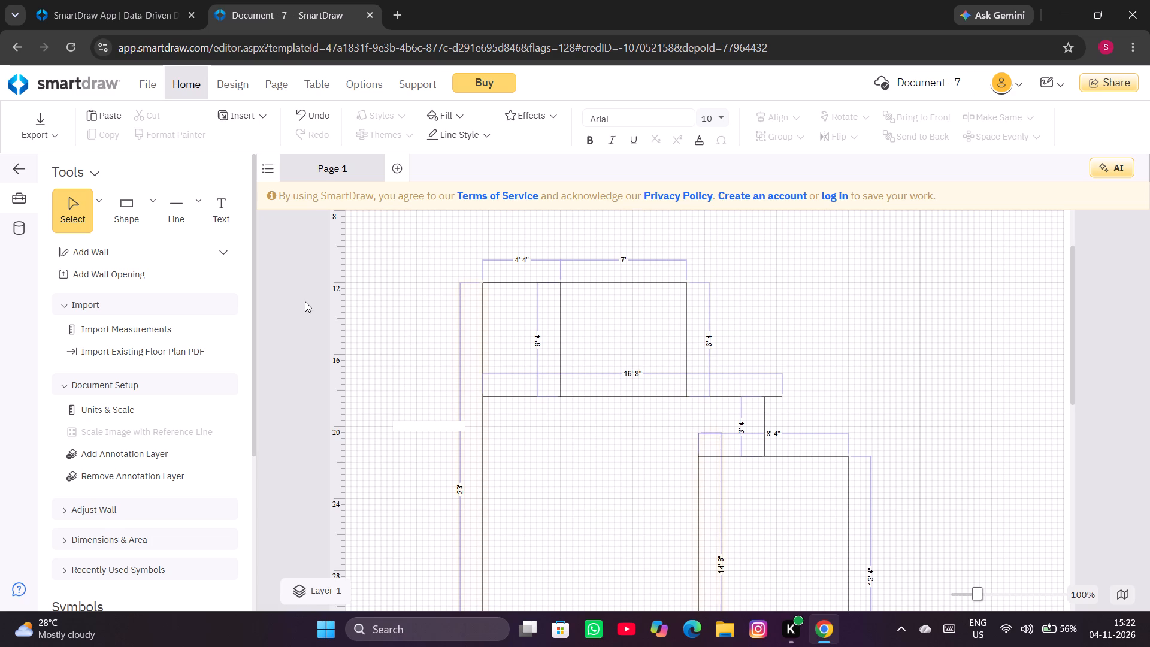
double_click(171, 209)
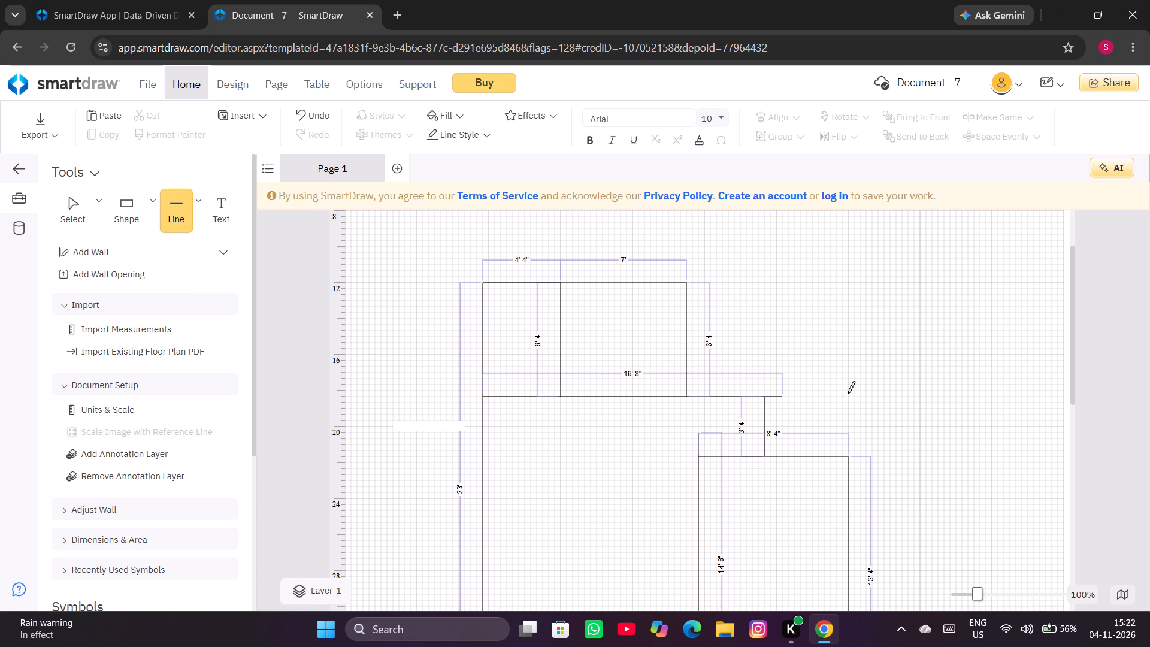
left_click_drag(848, 393, 851, 279)
left_click(810, 226)
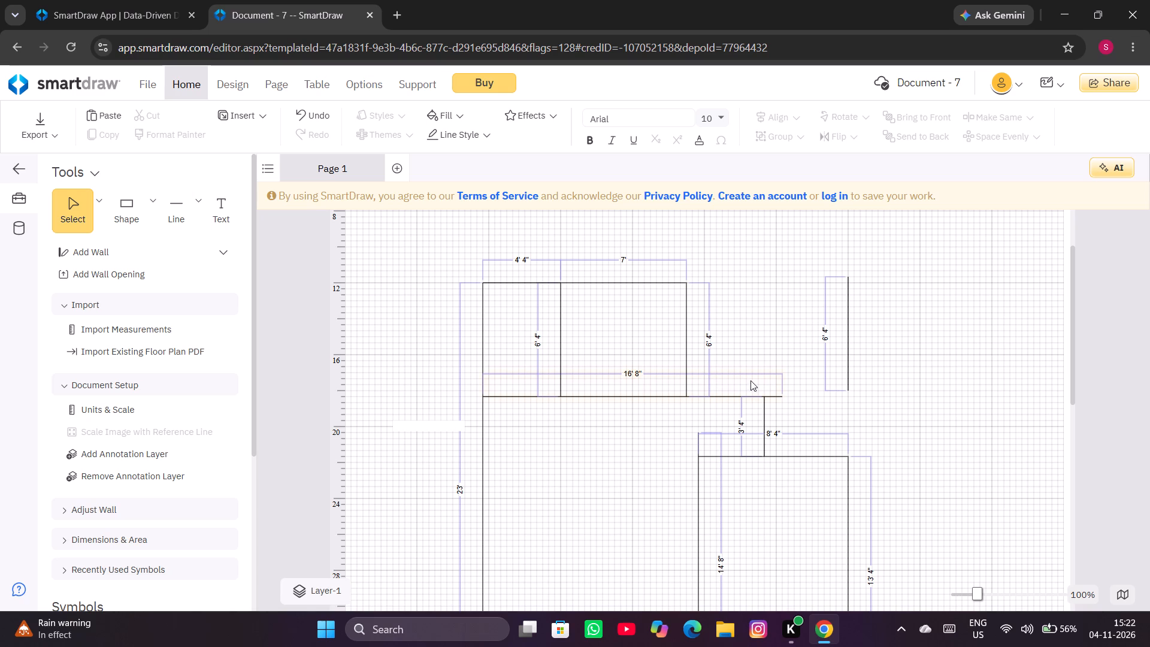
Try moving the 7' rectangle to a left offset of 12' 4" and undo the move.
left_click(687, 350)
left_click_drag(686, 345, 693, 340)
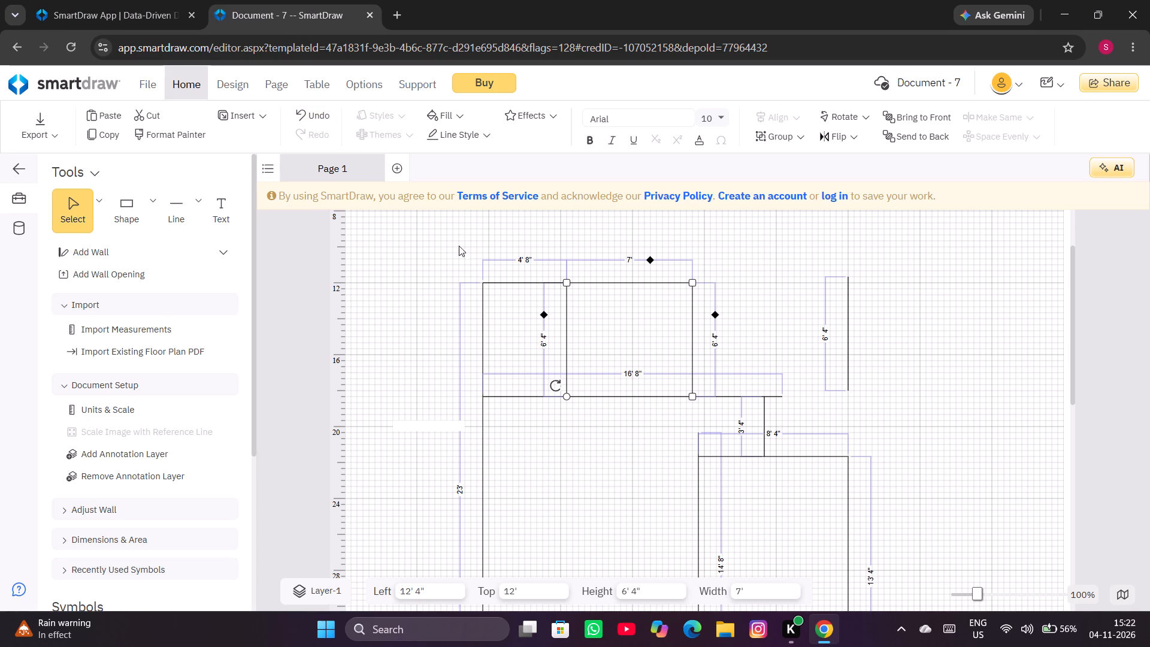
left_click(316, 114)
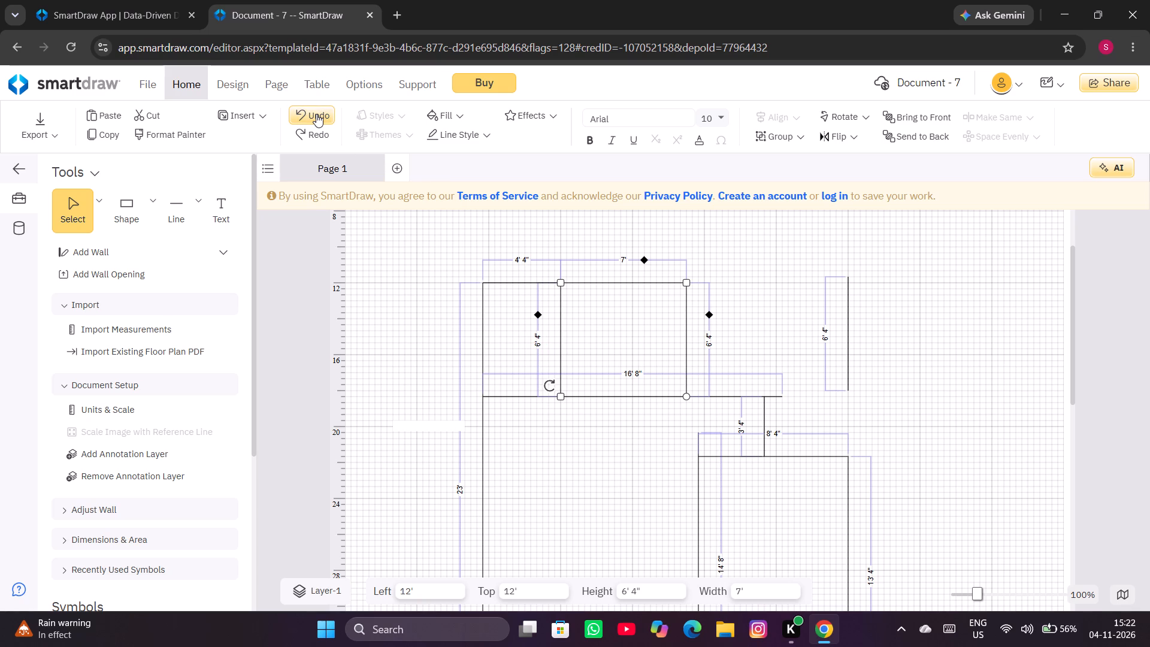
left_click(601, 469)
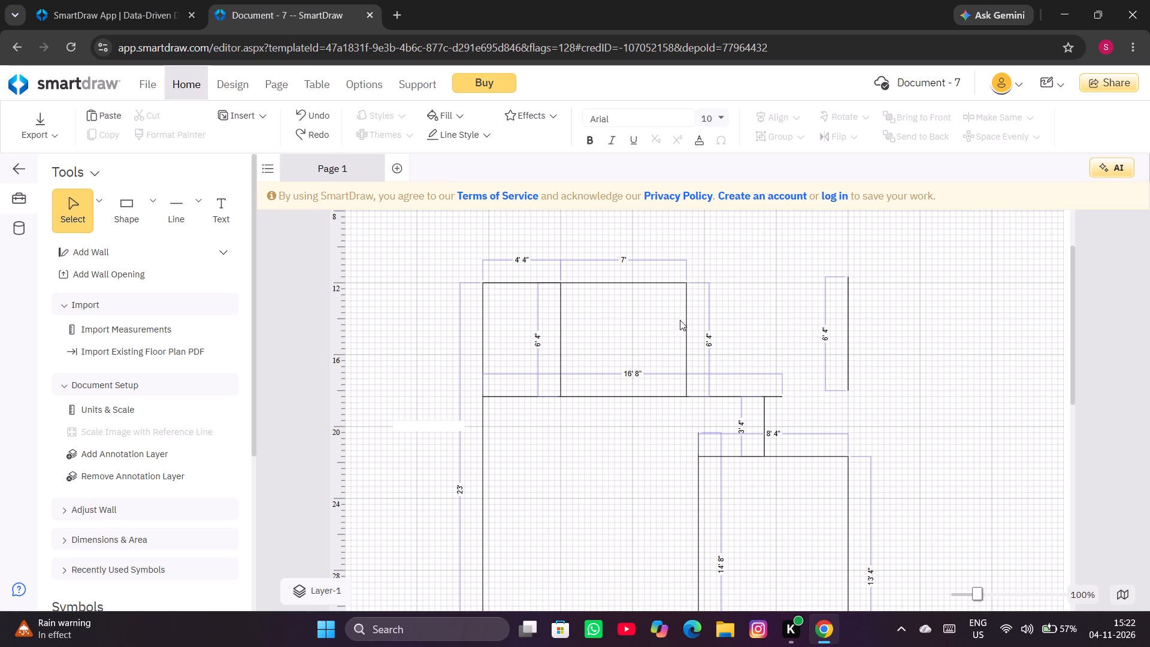
Remove the right-hand vertical segment of the 7' rectangle.
double_click(683, 334)
right_click(687, 335)
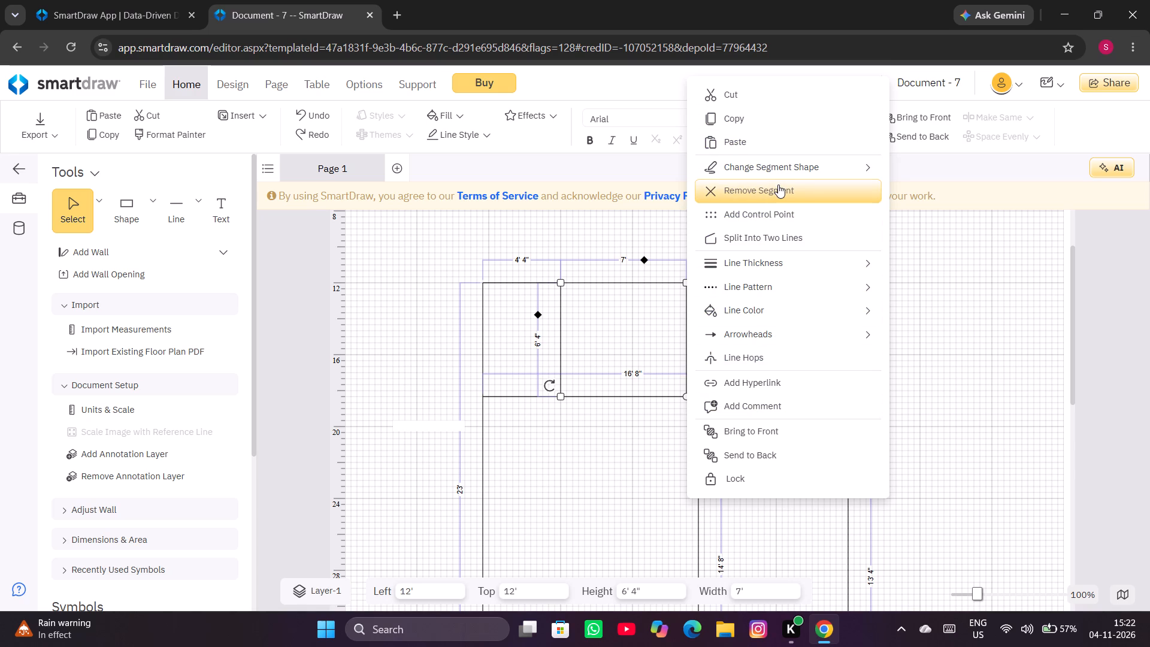
left_click(778, 185)
left_click(698, 321)
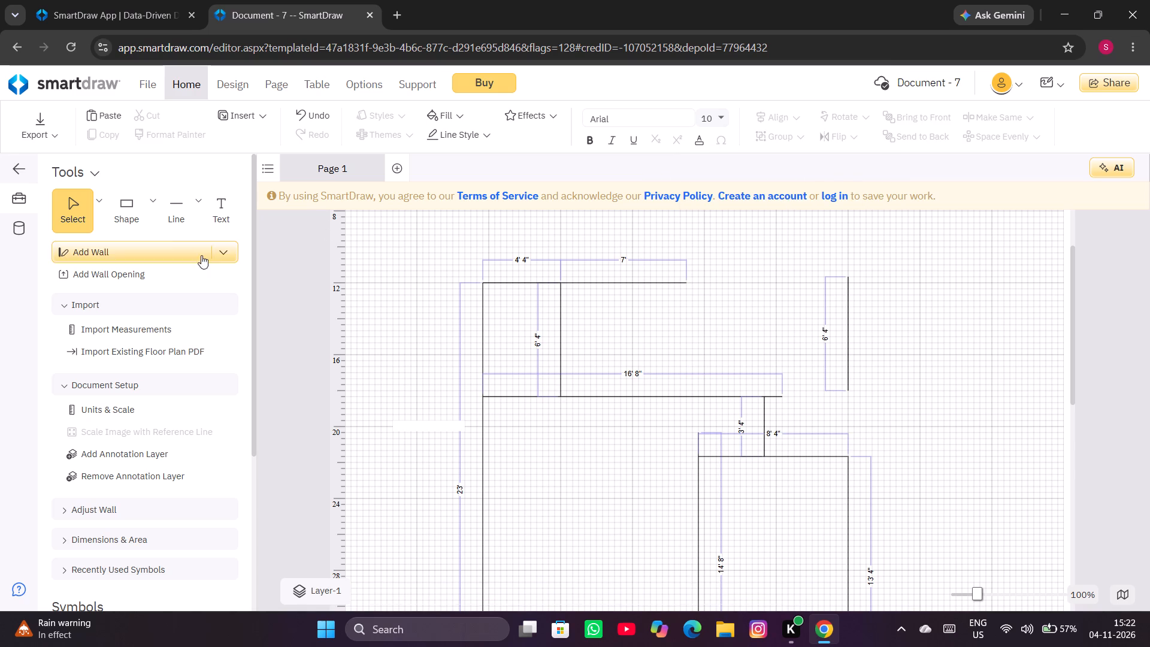
Draw a 6' 4" vertical line upward from the 16' 8" line at a left offset of 21' 8", level with the 7' line.
left_click(172, 213)
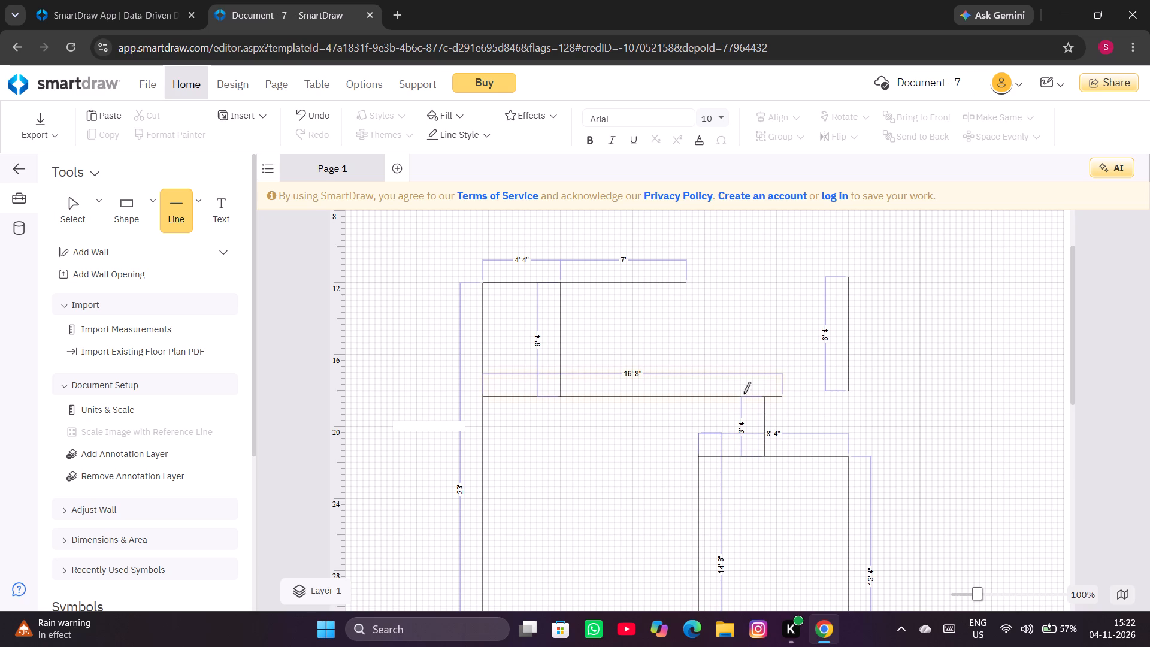
left_click_drag(732, 396, 732, 395)
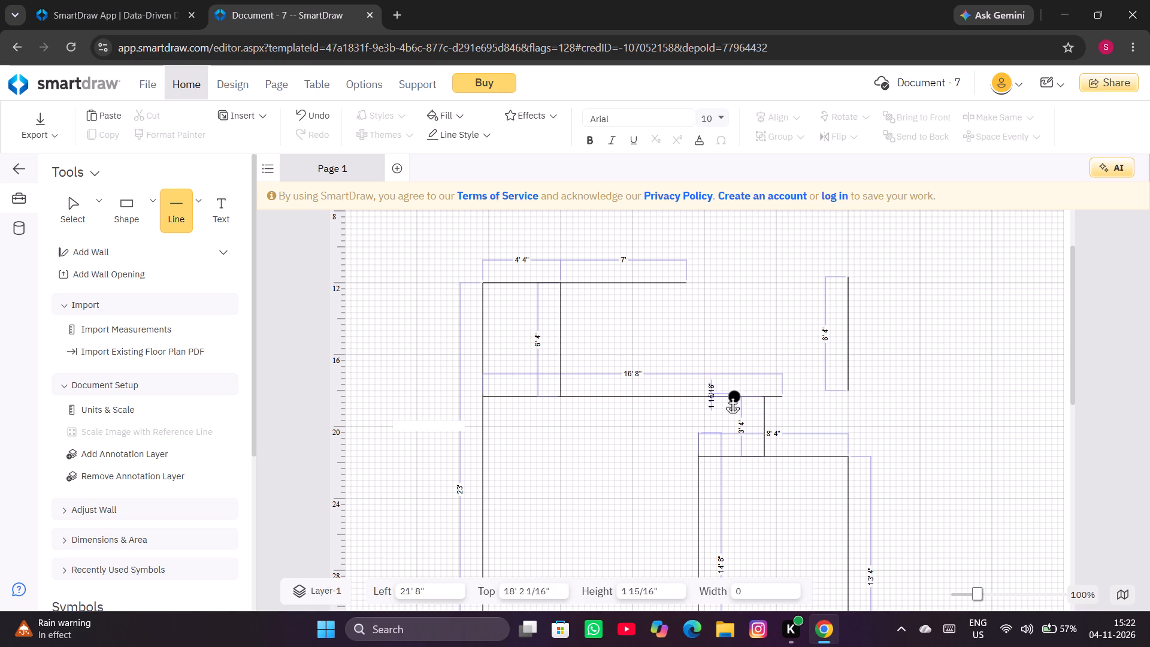
left_click_drag(732, 395, 736, 283)
left_click(739, 254)
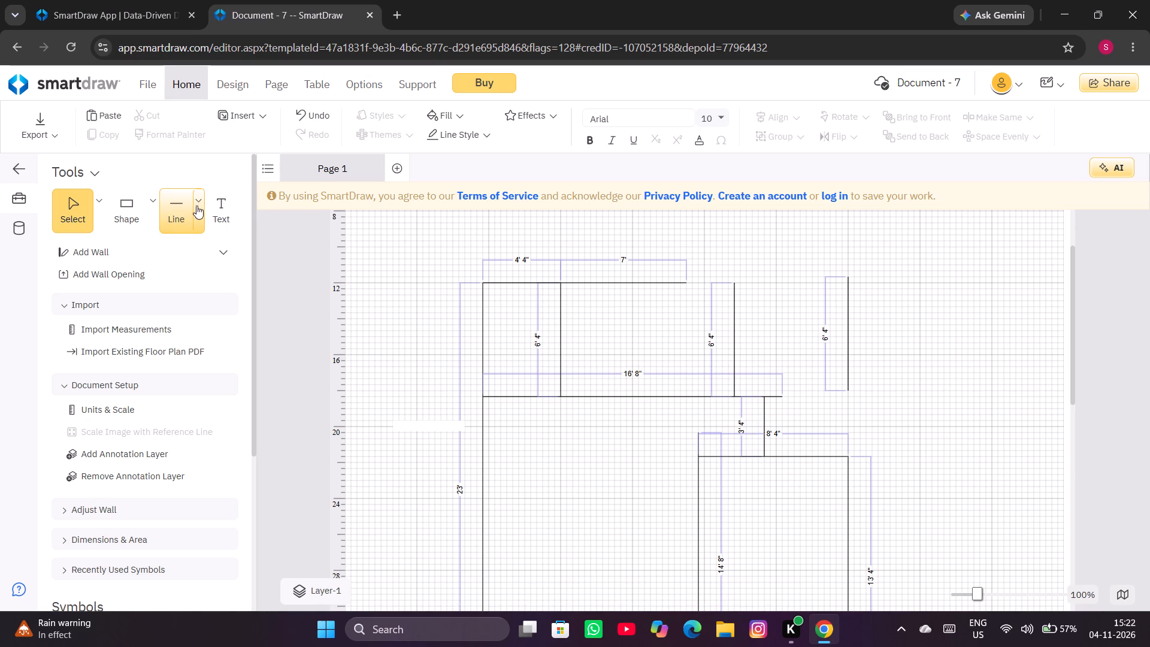
Draw a 6' 4" vertical divider from near the middle of the 7' line down to the 16' 8" line.
double_click(184, 204)
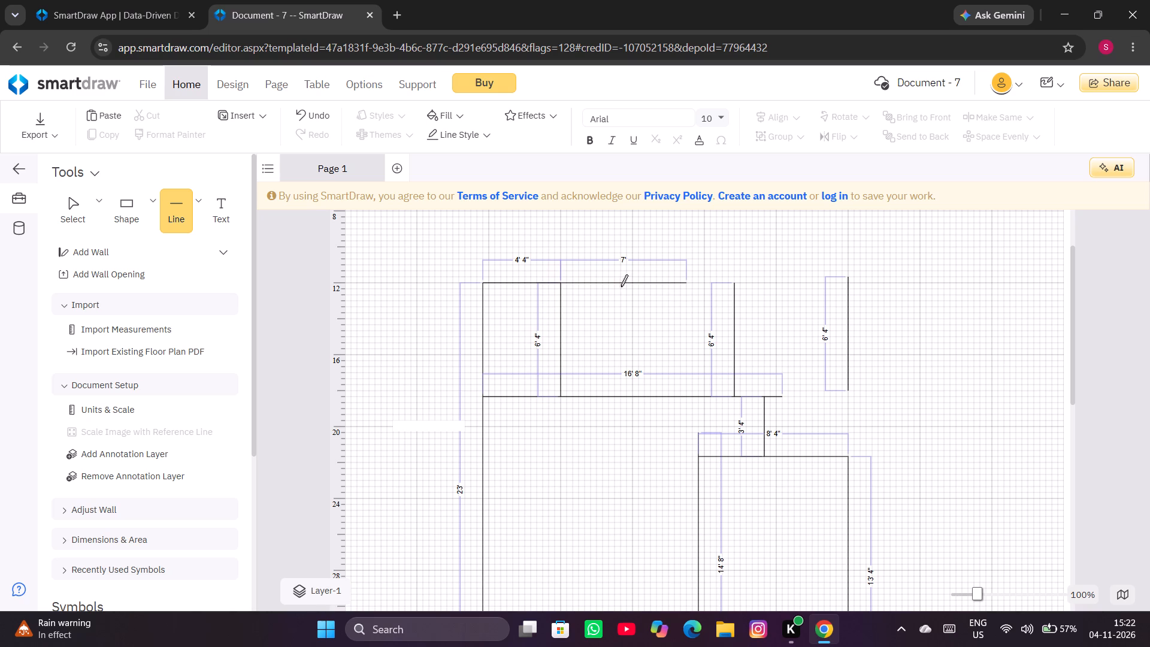
left_click_drag(620, 283, 622, 391)
left_click(646, 337)
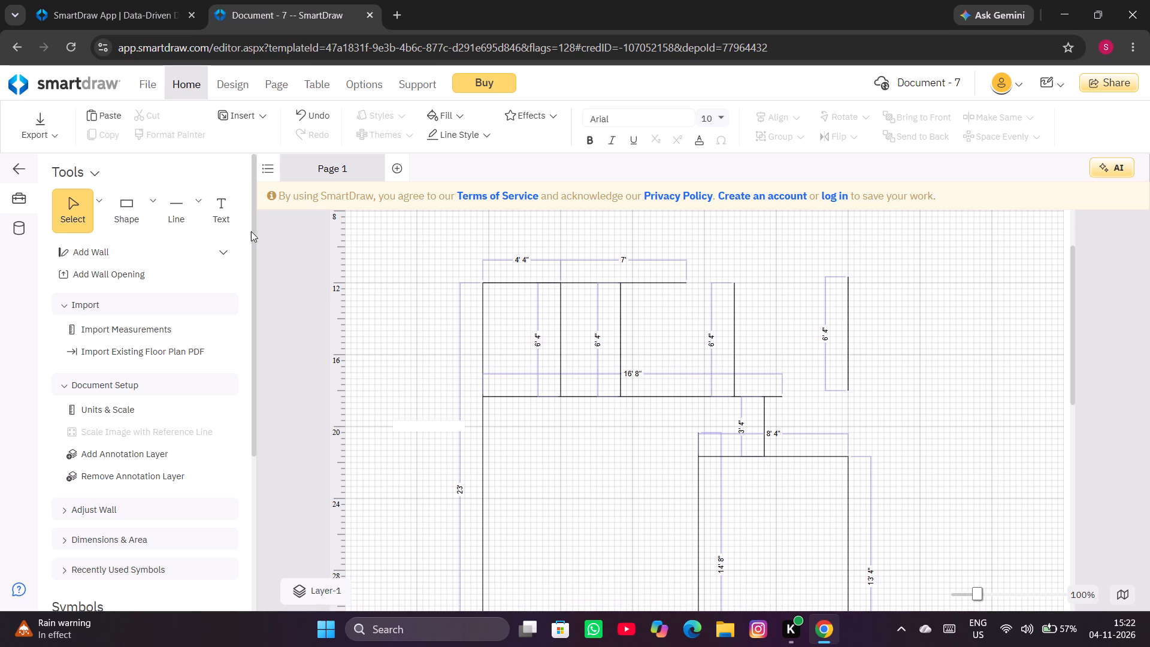
Extend the 7' line's right end to the top of the 21' 8" offset vertical line, making it 9' 8" long.
left_click(682, 284)
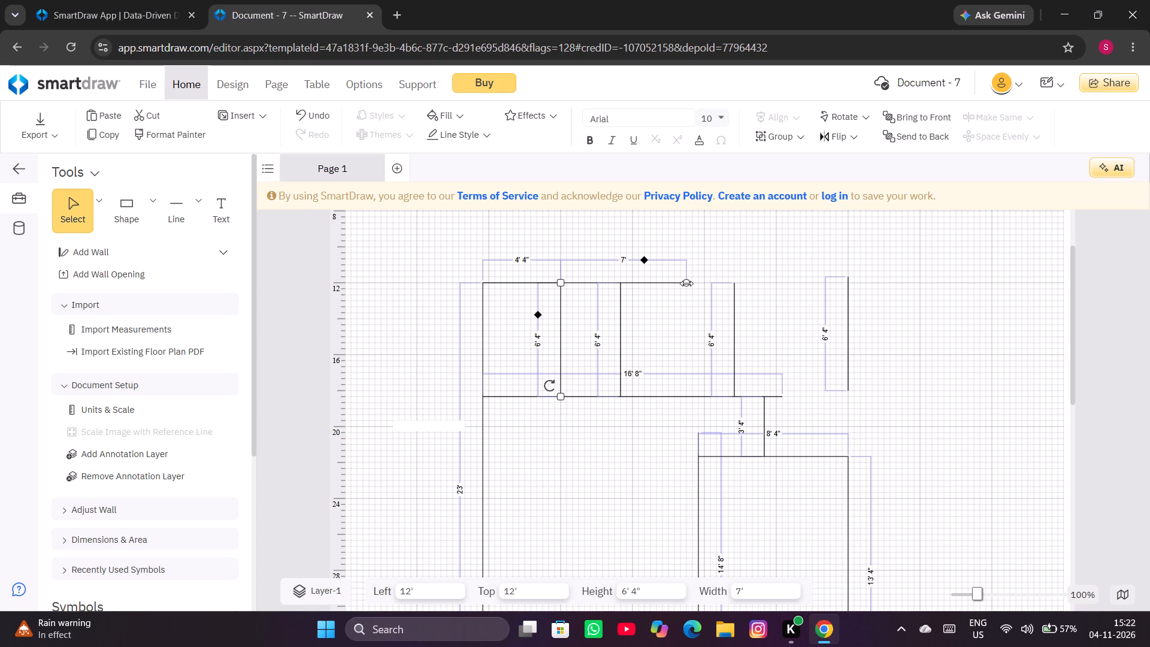
left_click_drag(686, 283, 732, 283)
left_click(742, 243)
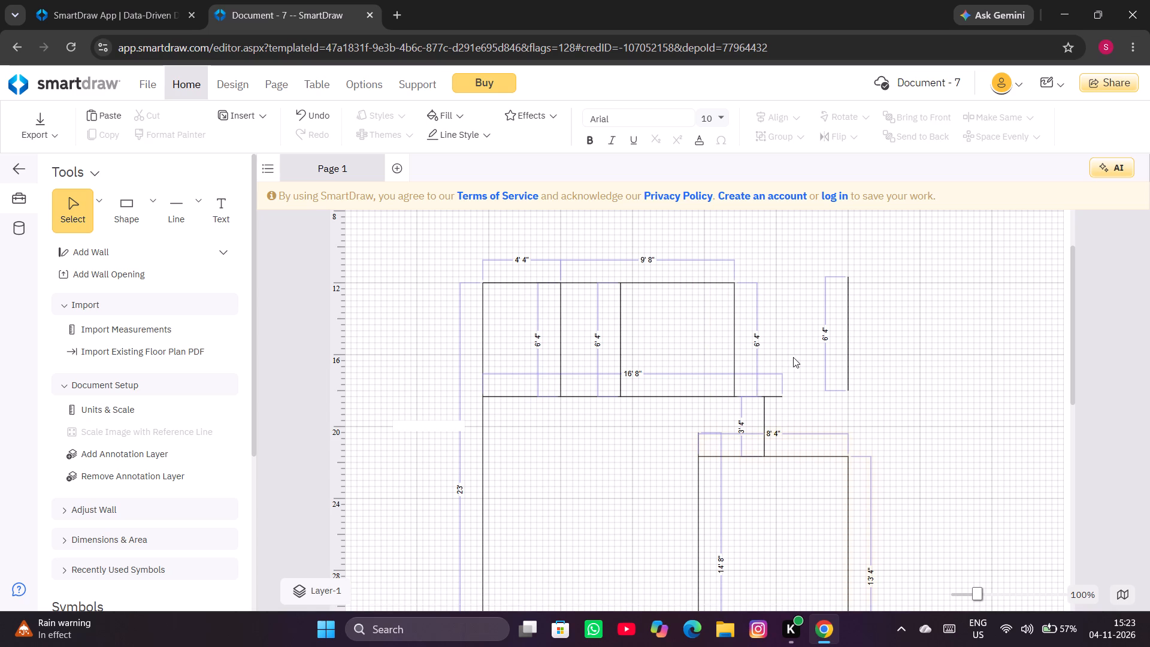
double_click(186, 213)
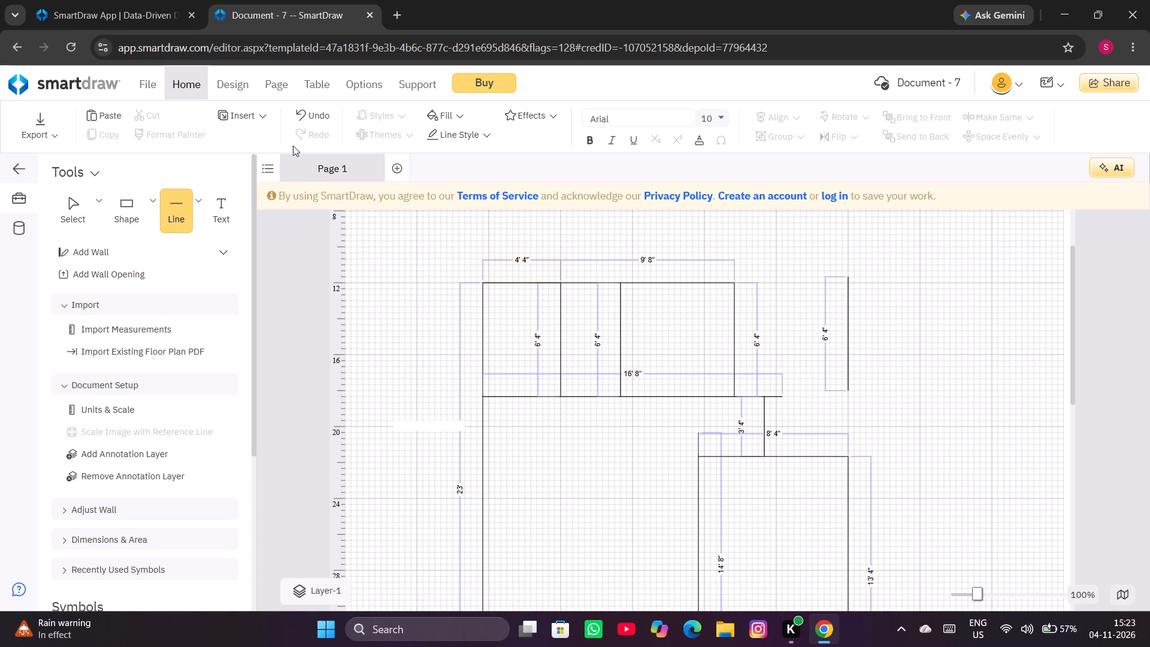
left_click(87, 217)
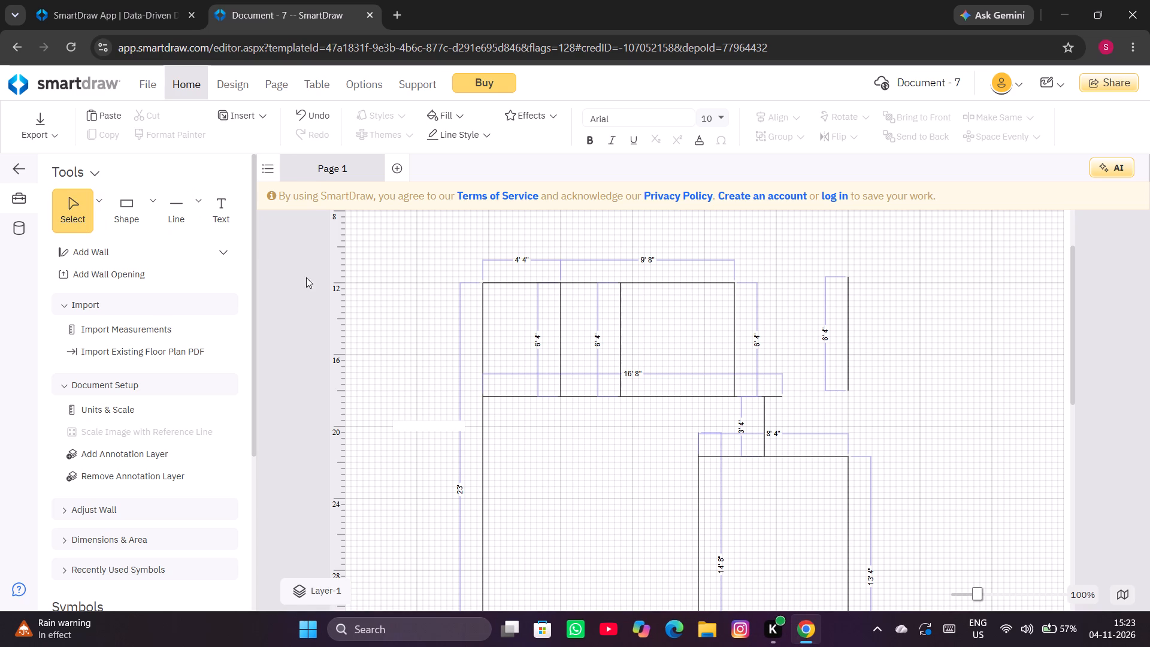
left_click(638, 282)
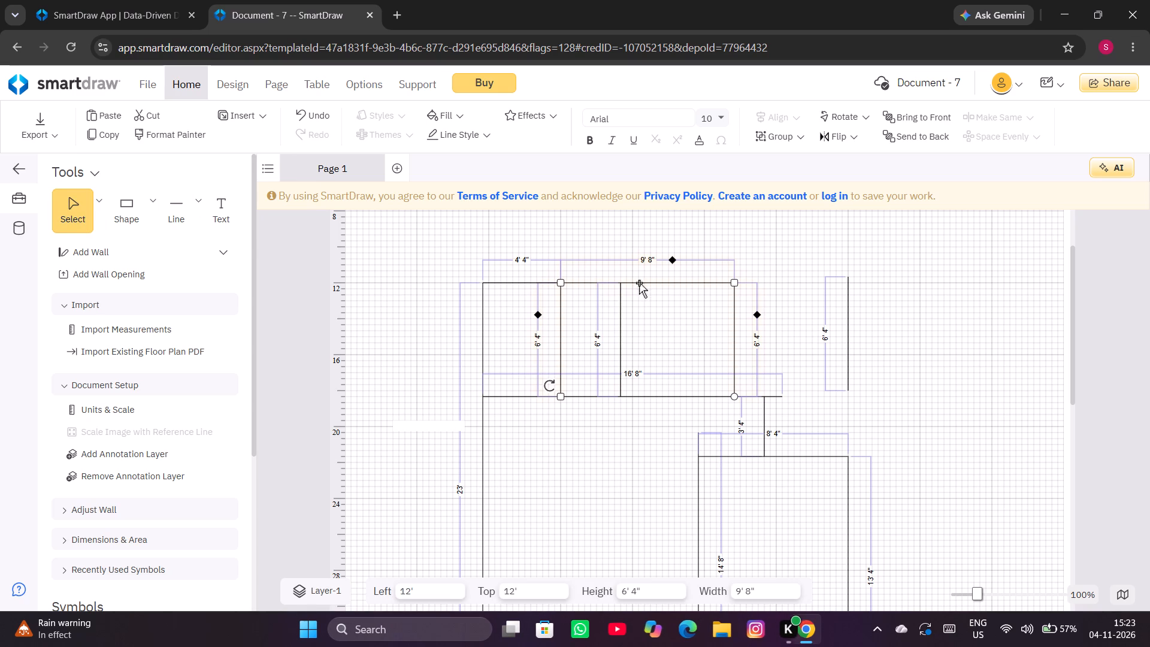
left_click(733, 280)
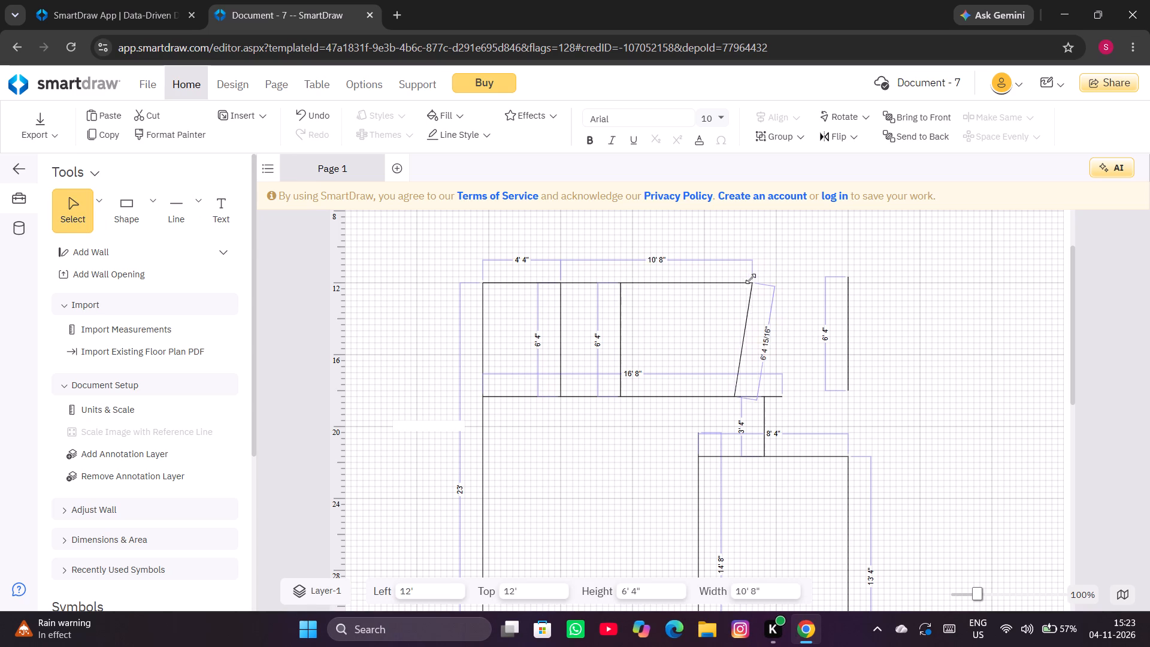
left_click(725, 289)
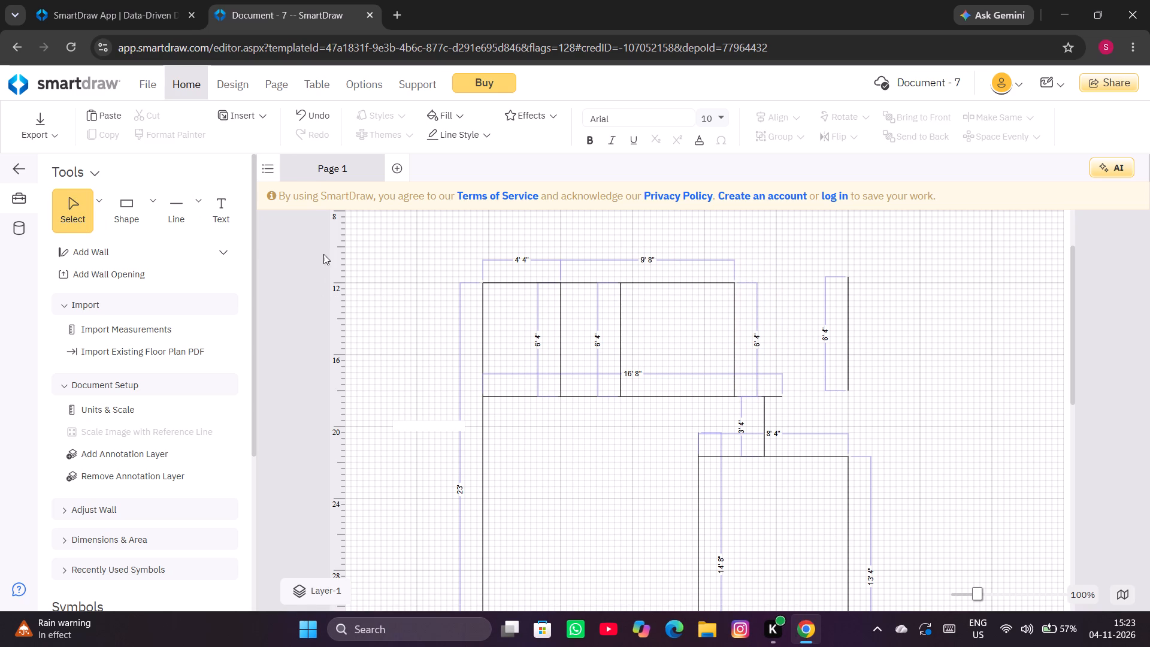
Draw a 6' 4" horizontal line from the right end of the 9' 8" line to the separate vertical line.
double_click(170, 213)
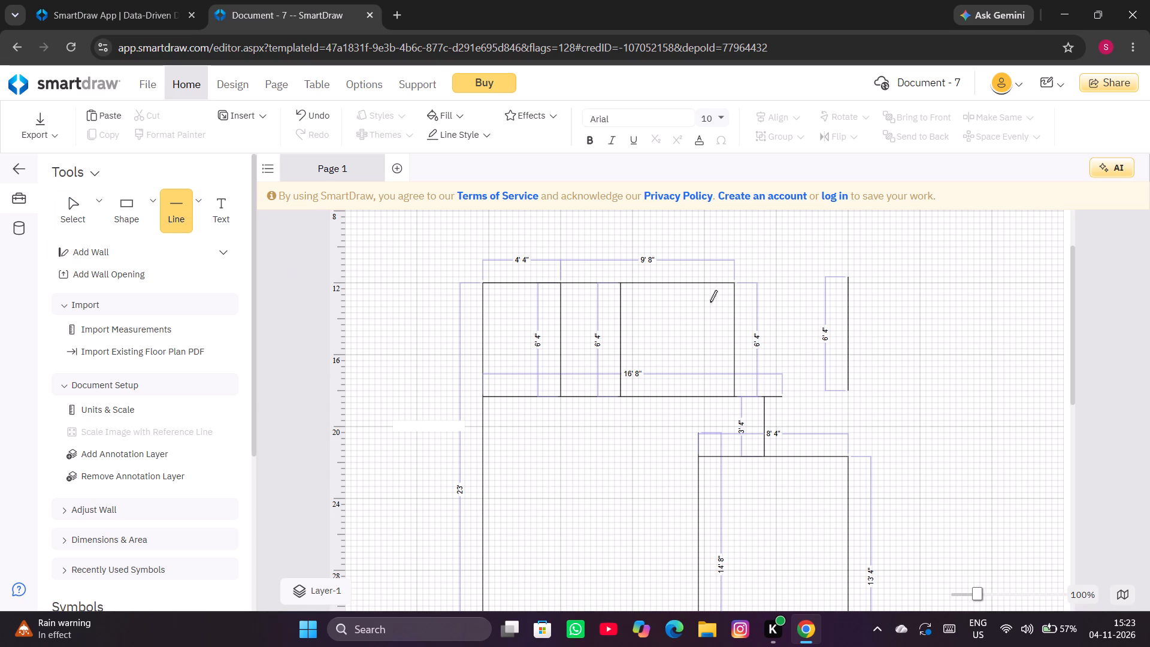
left_click_drag(736, 282, 843, 283)
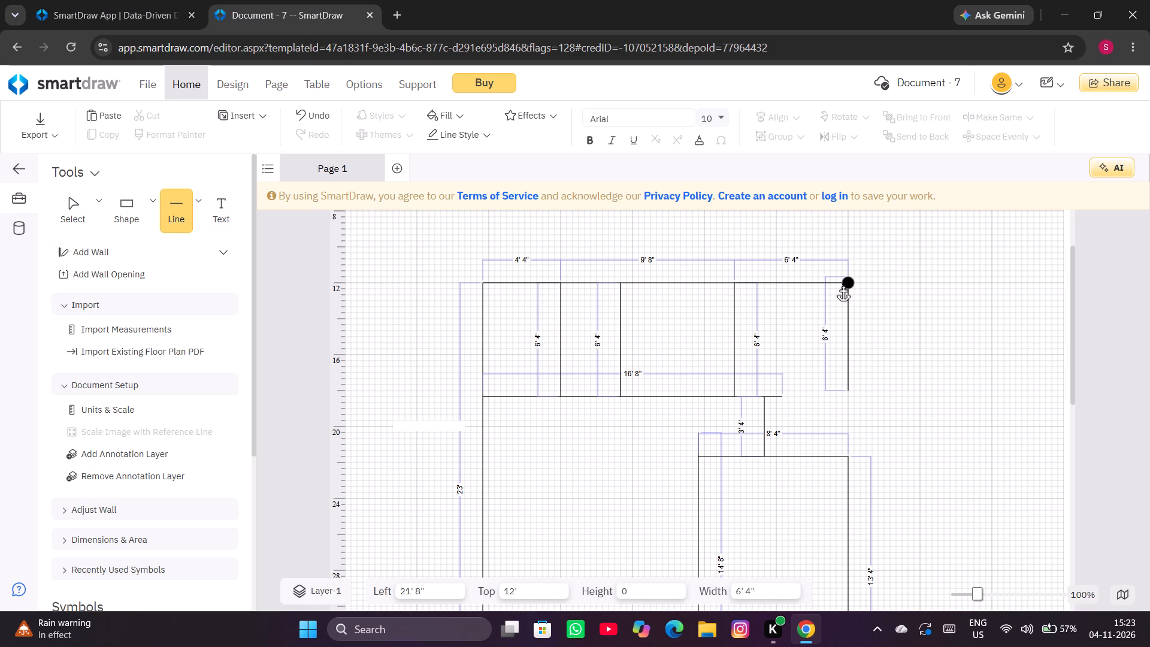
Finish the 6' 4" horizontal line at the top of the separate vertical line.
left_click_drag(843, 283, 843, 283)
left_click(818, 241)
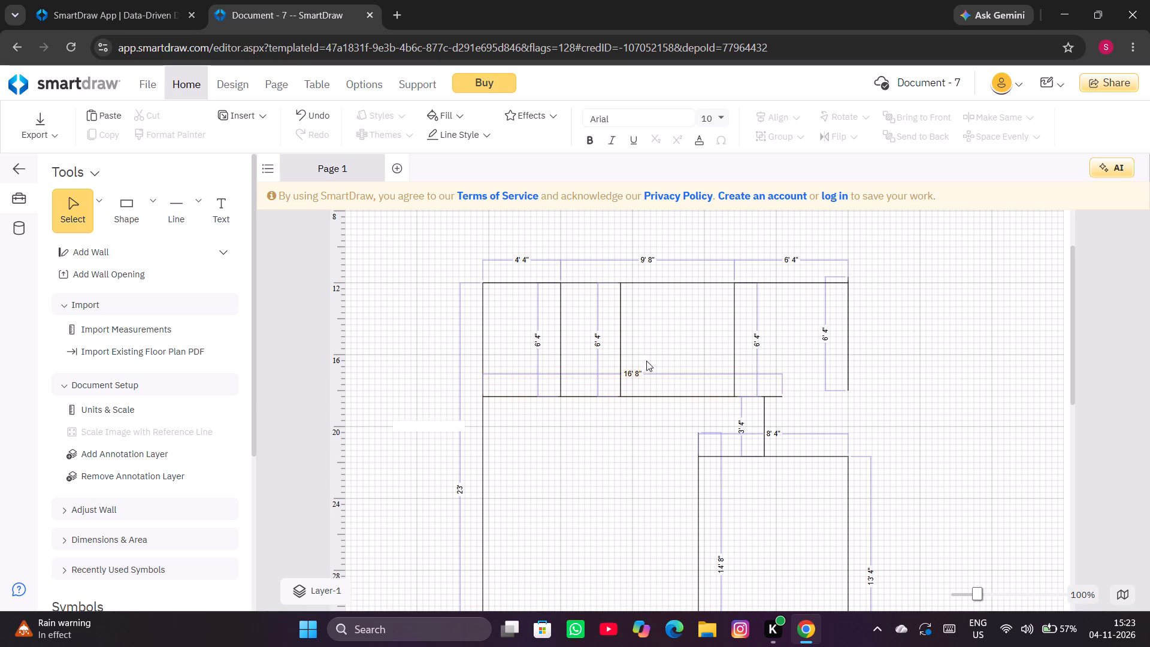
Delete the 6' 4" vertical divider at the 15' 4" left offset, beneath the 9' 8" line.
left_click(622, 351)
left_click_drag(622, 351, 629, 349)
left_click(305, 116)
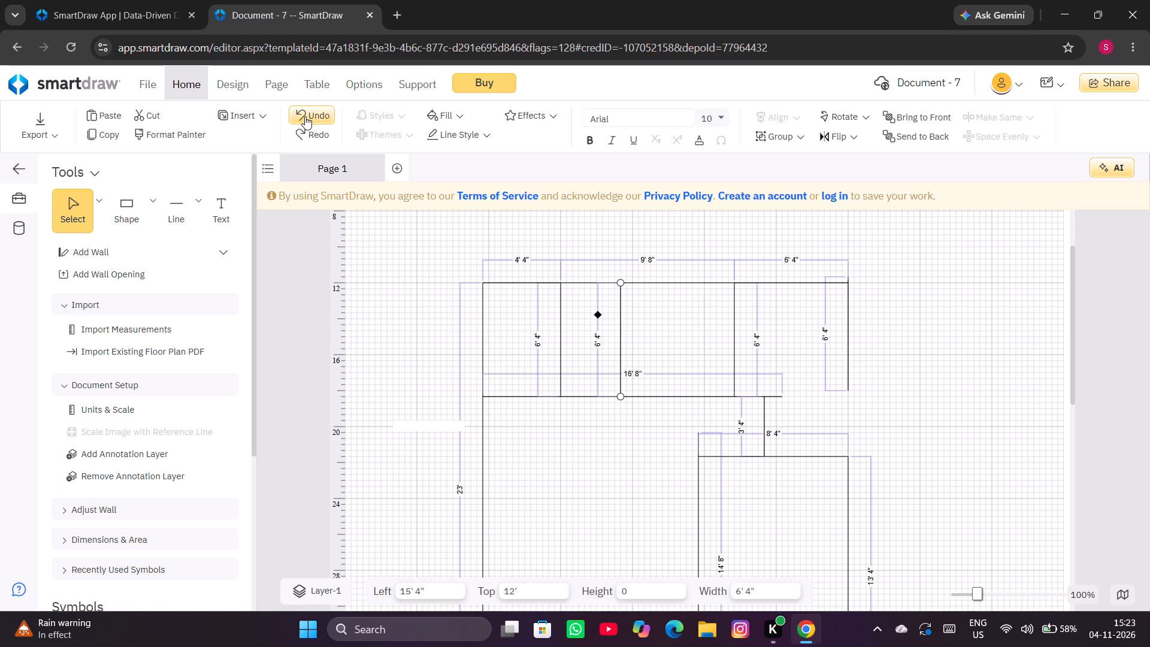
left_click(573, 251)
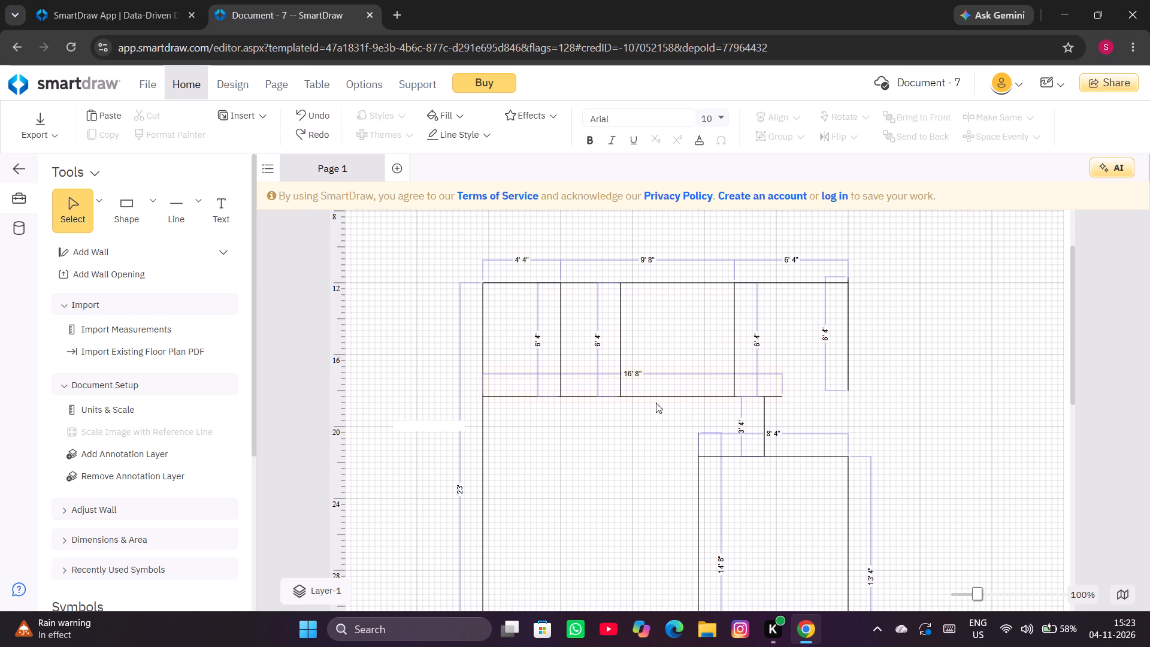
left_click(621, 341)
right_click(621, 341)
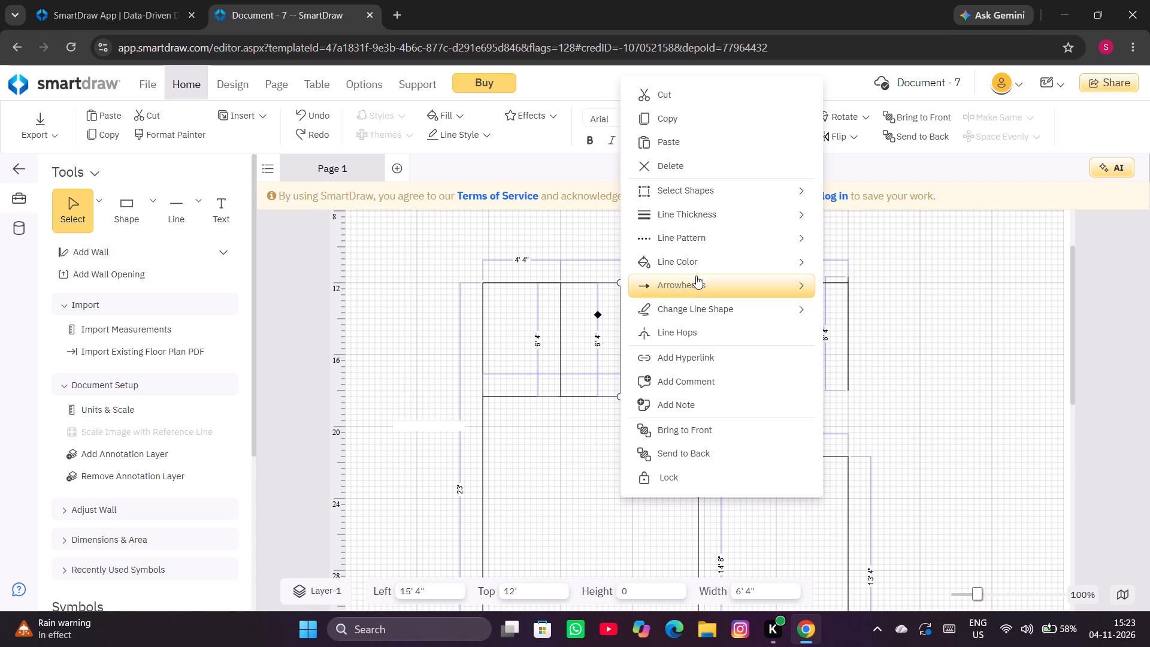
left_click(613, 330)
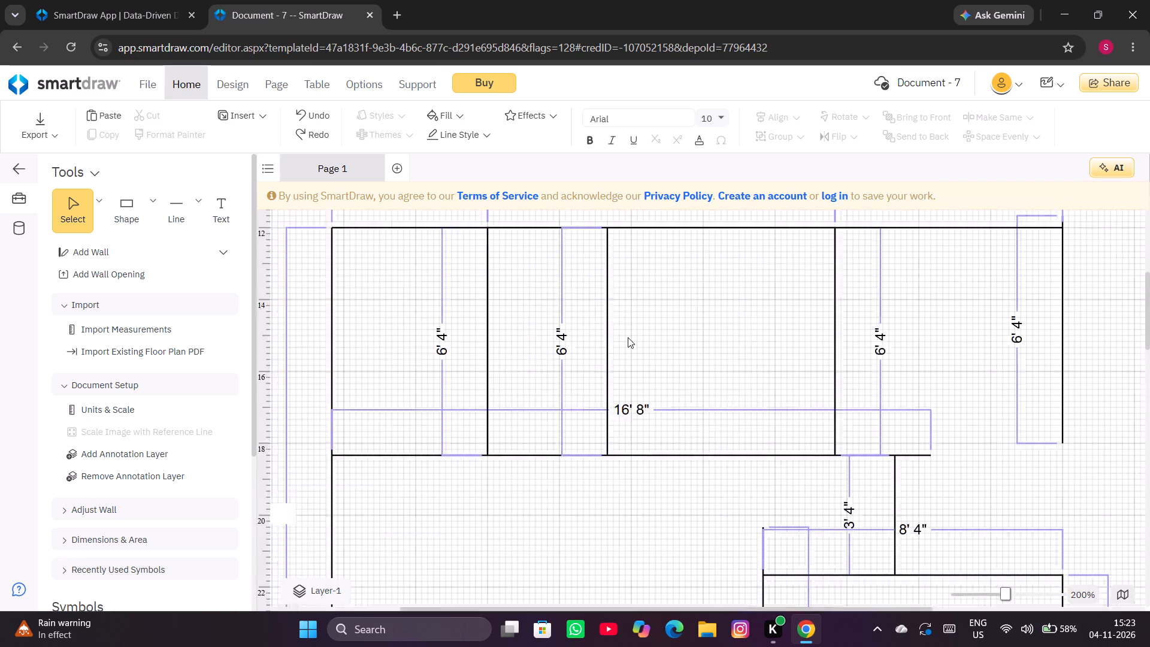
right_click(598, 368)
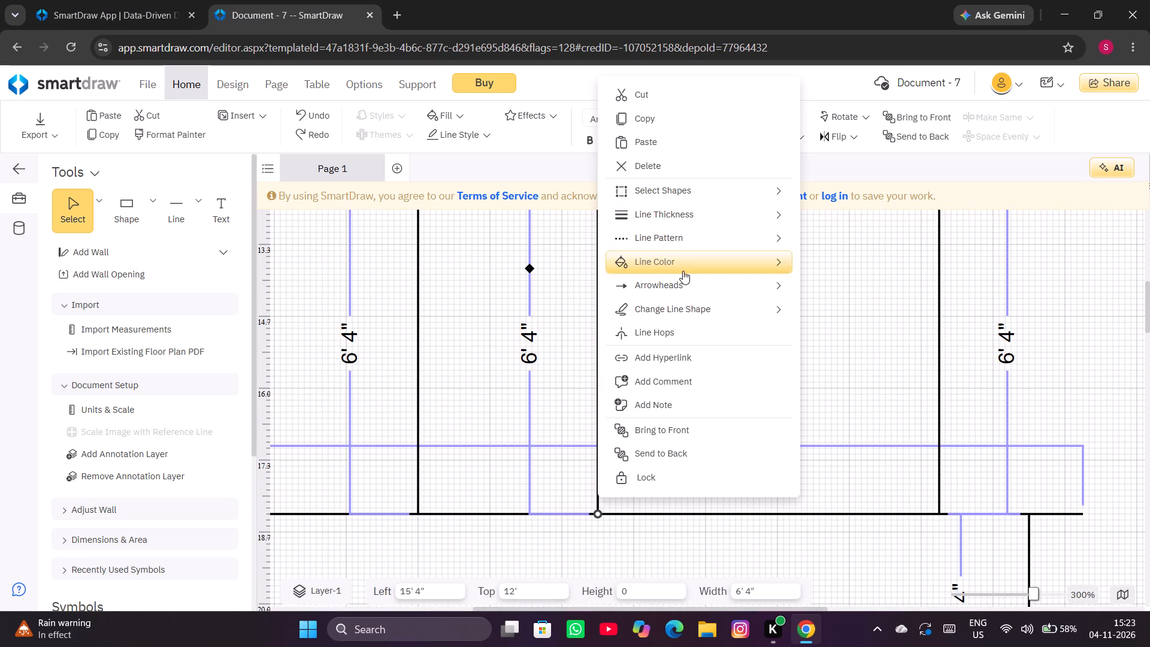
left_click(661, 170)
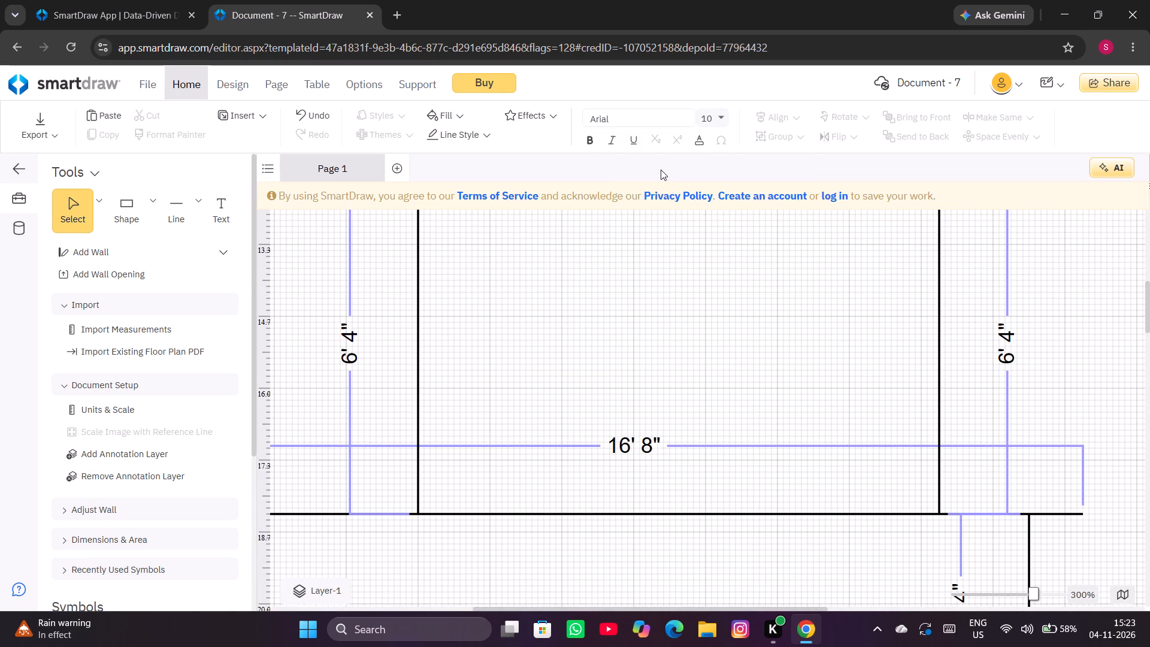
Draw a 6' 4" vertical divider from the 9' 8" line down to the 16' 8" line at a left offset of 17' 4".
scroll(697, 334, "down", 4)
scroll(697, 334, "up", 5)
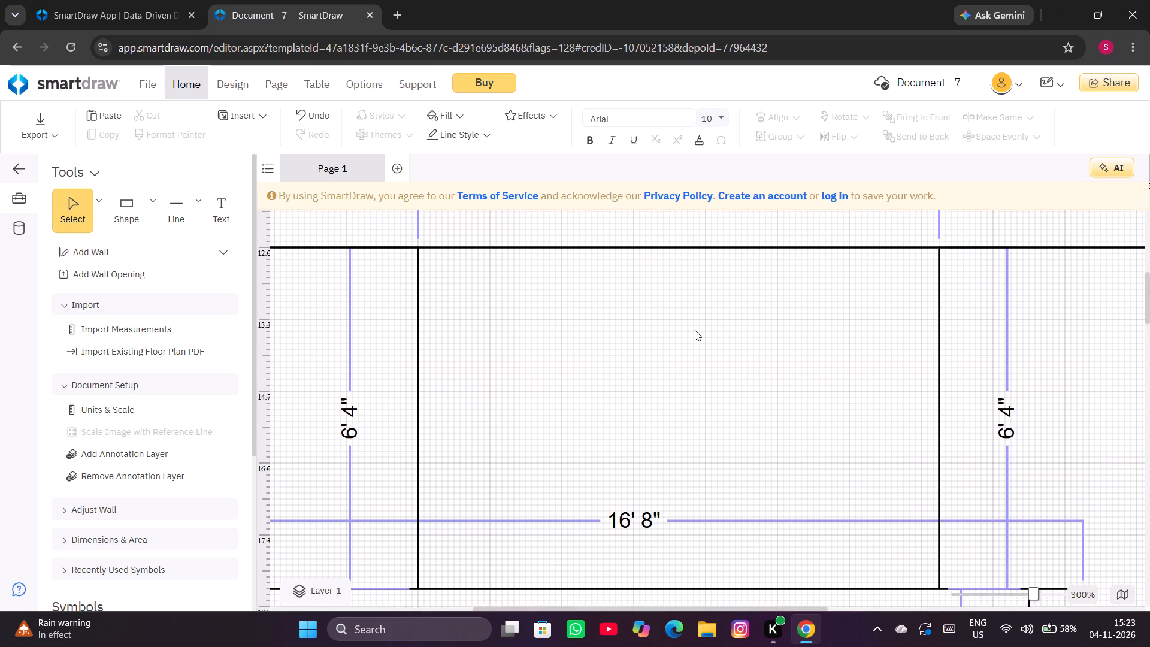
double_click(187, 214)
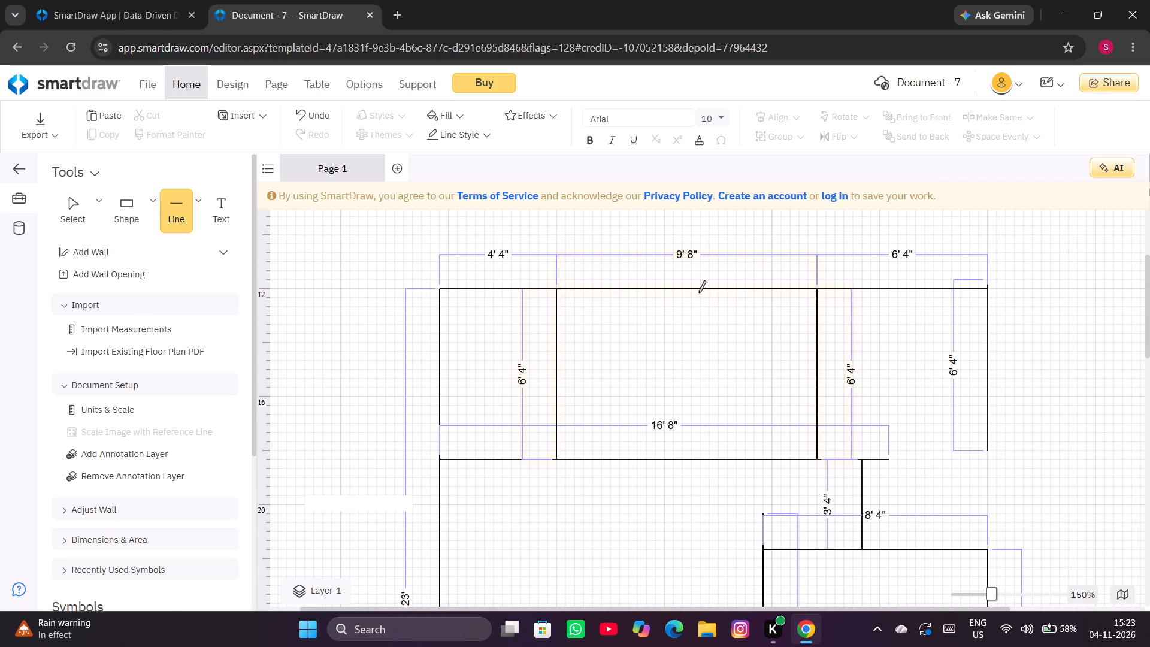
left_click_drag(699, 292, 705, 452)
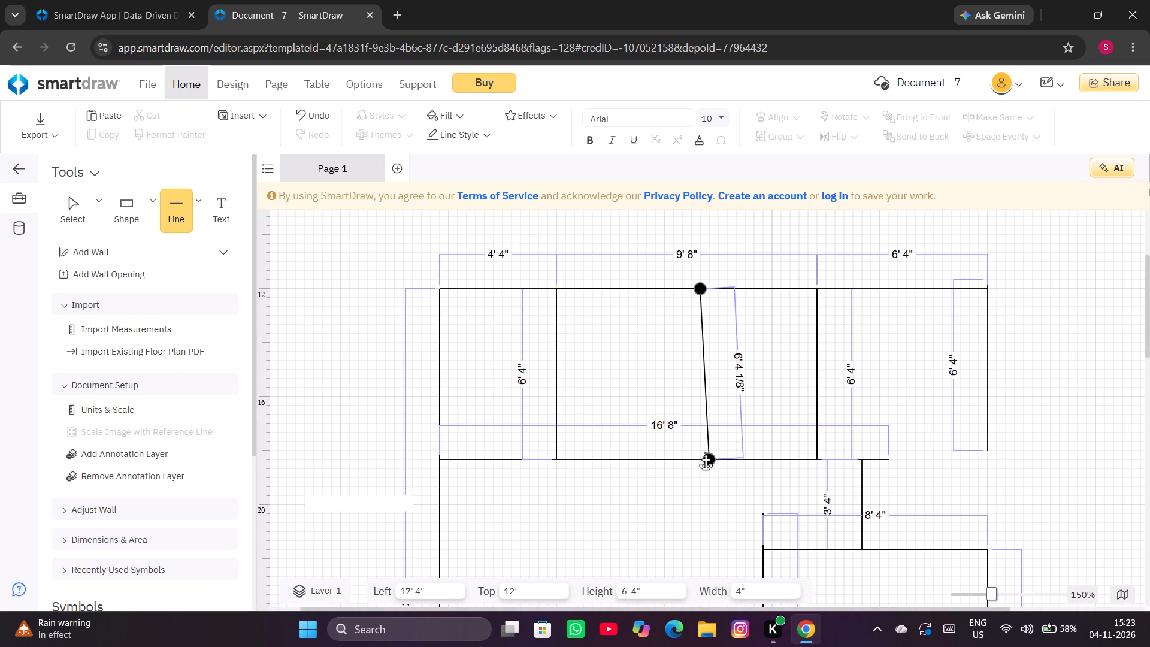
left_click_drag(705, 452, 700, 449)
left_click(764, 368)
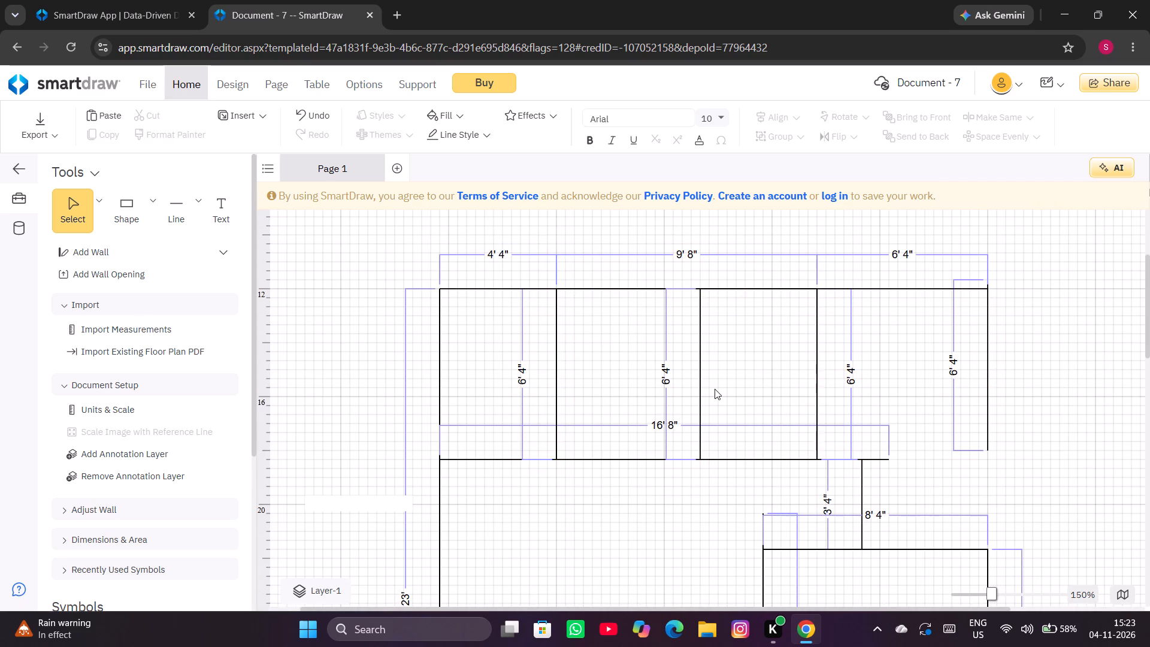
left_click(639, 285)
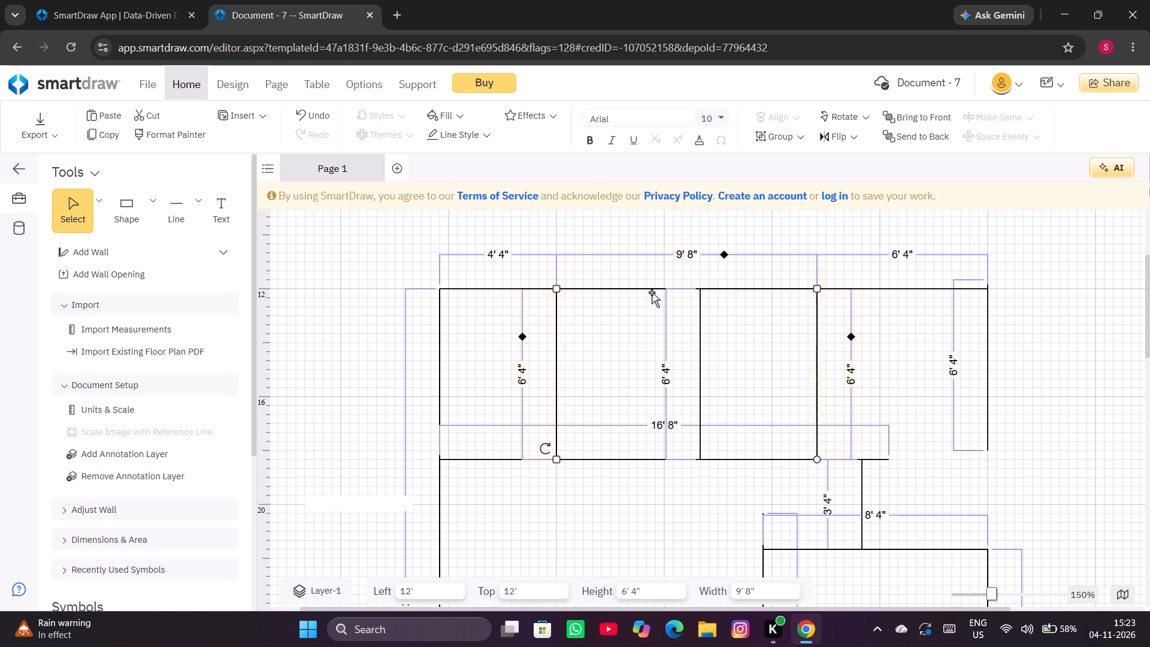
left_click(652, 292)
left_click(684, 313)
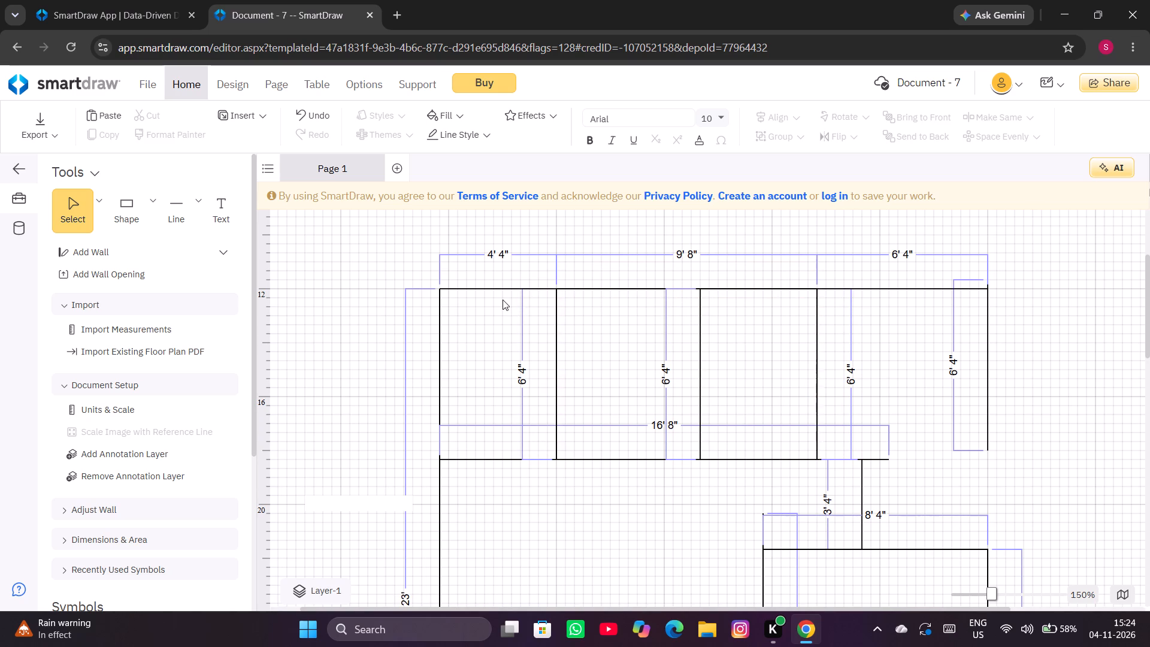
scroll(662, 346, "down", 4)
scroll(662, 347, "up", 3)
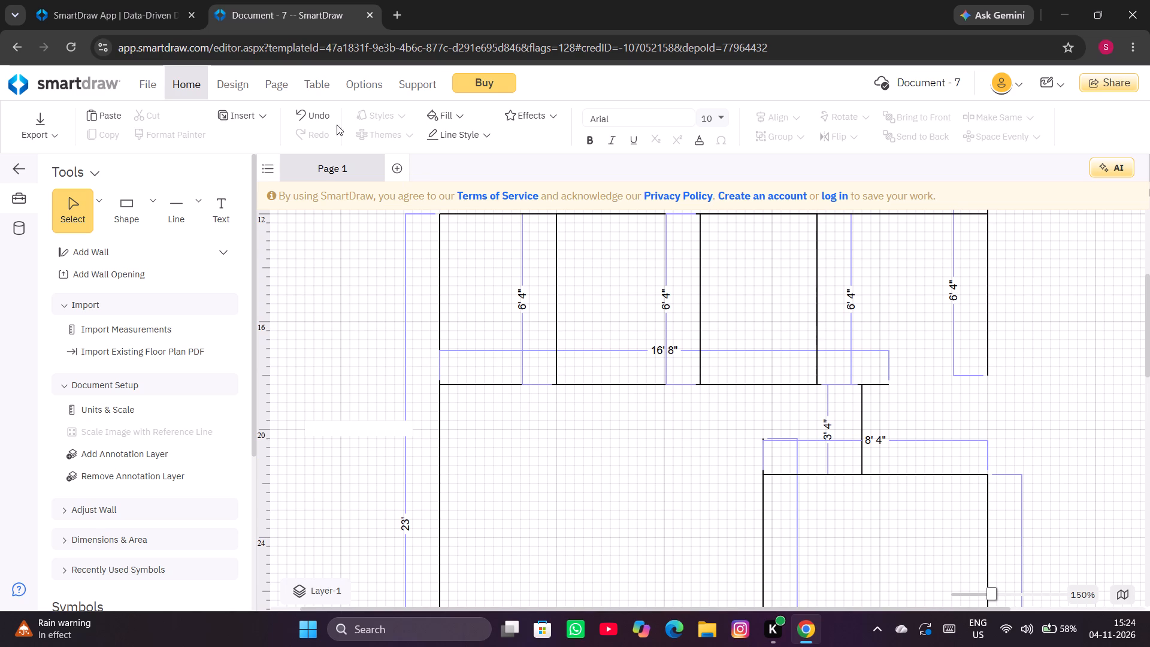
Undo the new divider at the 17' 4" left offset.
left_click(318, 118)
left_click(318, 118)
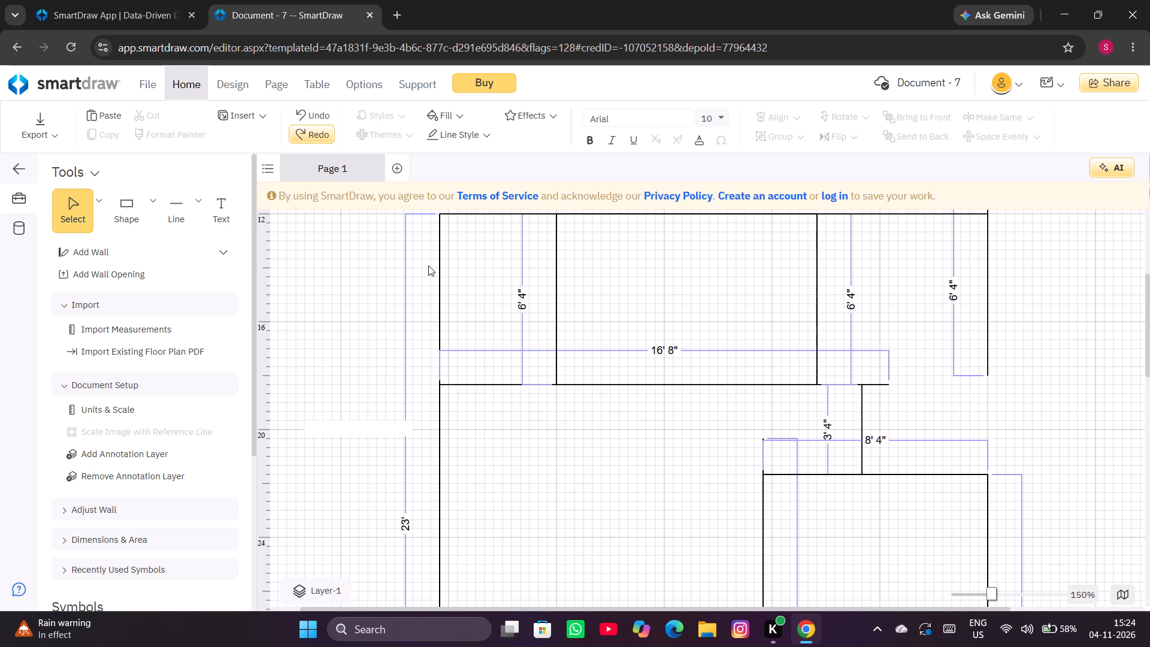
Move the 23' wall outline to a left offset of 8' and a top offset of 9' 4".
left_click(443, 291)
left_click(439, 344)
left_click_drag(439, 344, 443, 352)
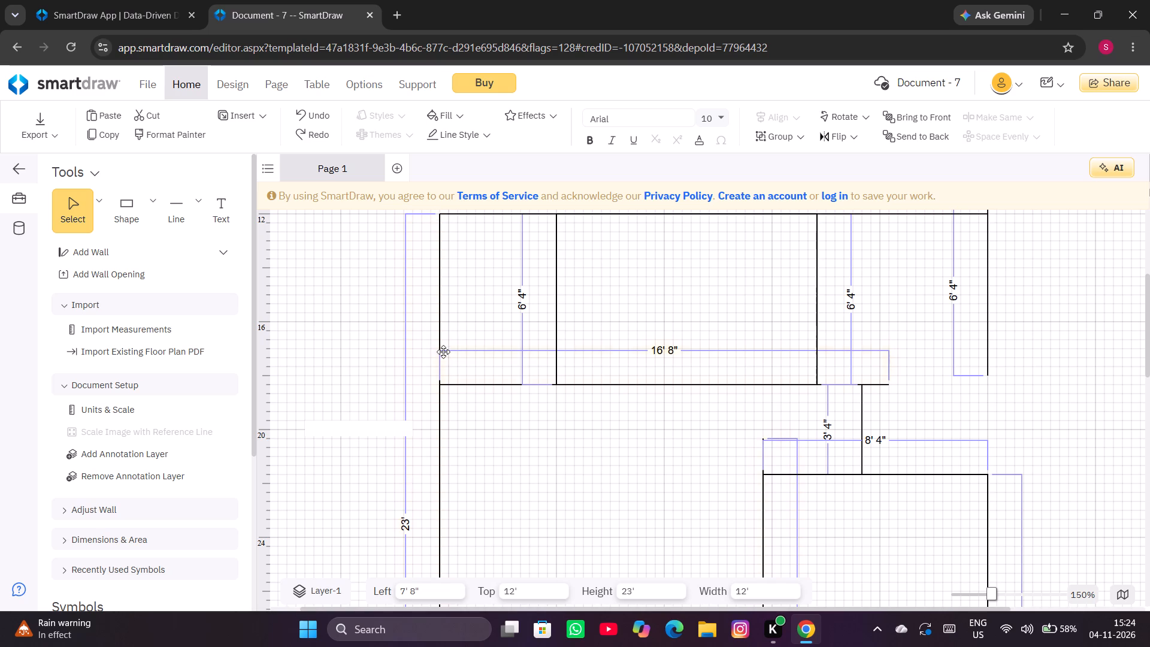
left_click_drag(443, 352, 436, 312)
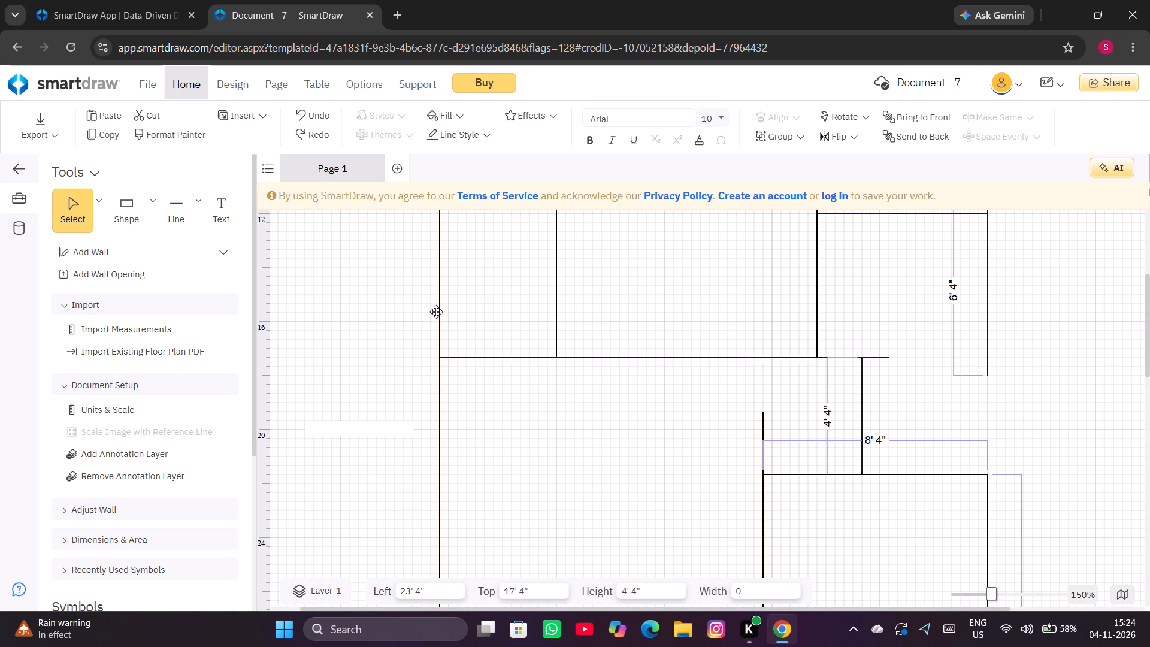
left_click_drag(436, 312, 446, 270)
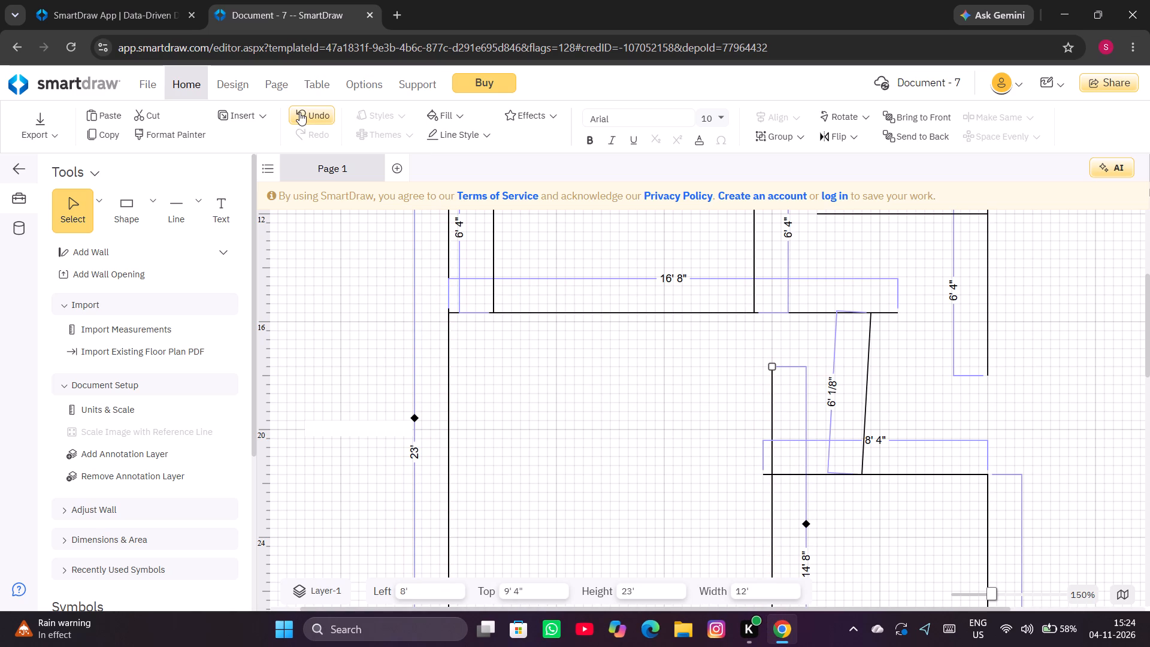
Undo the recent edits back through the wall outline move and divider deletion until the 9' 8" line is 7' long again.
left_click(299, 112)
left_click(301, 113)
left_click(299, 113)
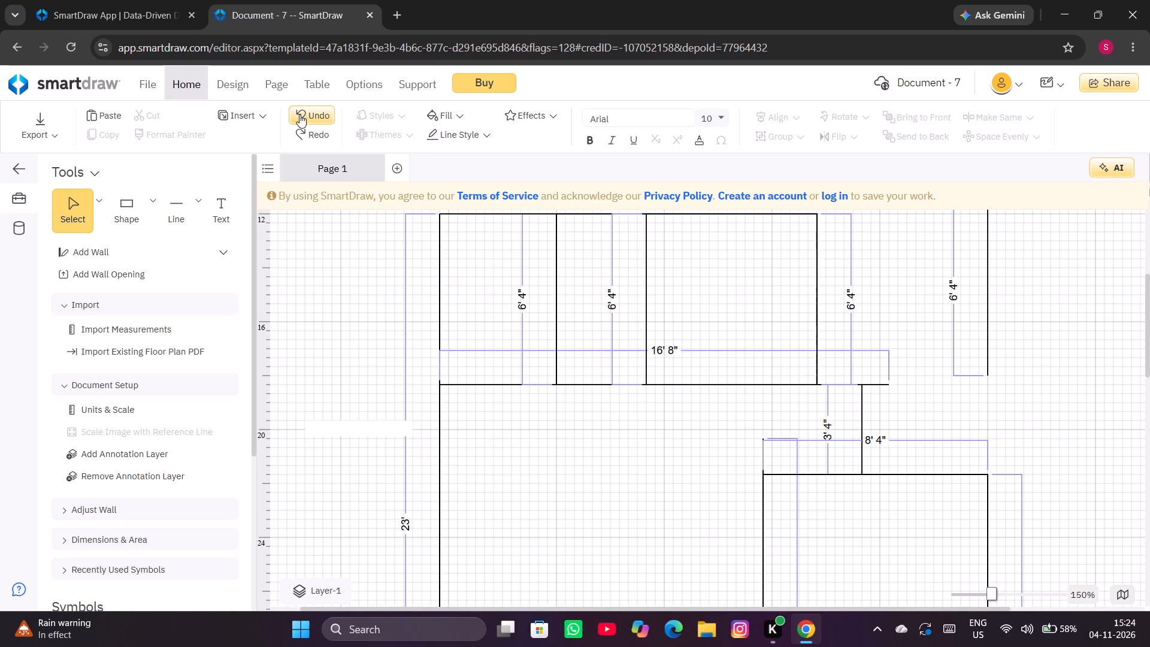
left_click(299, 117)
left_click(299, 119)
left_click(299, 119)
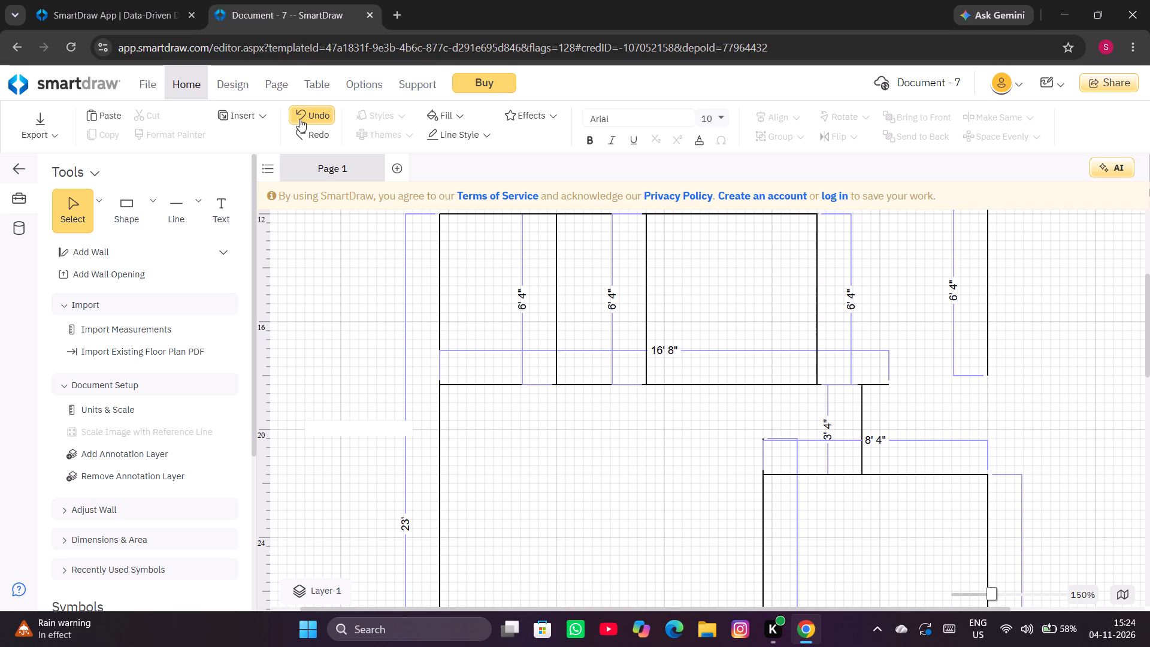
left_click(299, 119)
left_click(299, 120)
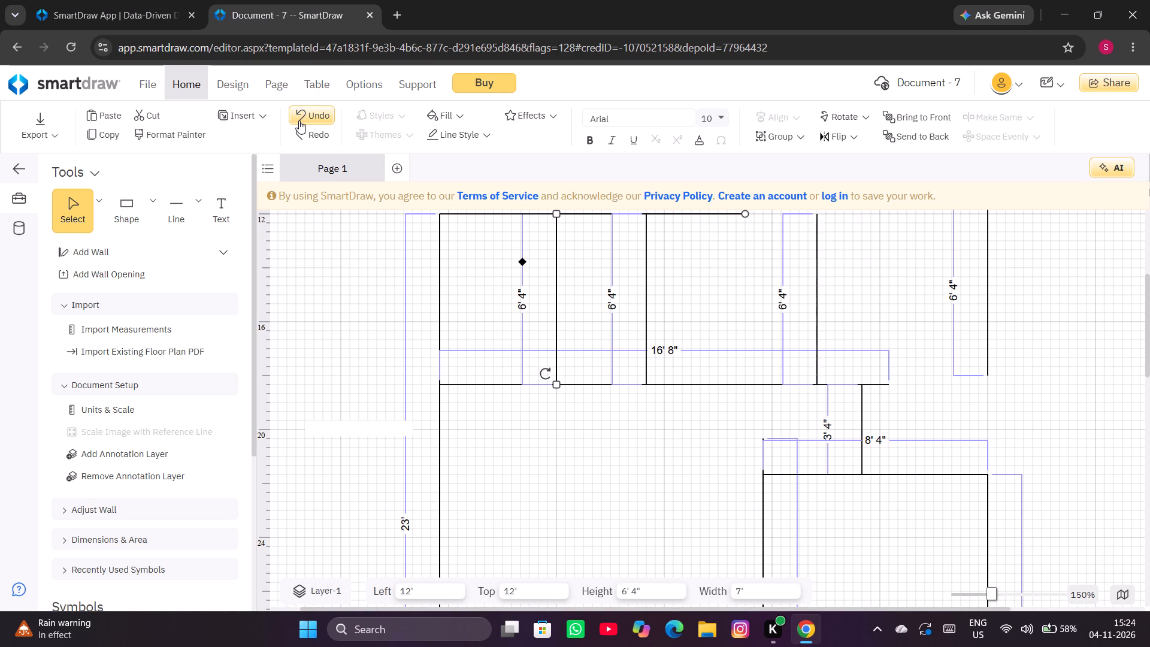
Undo further to remove the divider beneath the 7' line and the vertical line at the 21' 8" left offset.
left_click(299, 120)
left_click(299, 121)
left_click(299, 121)
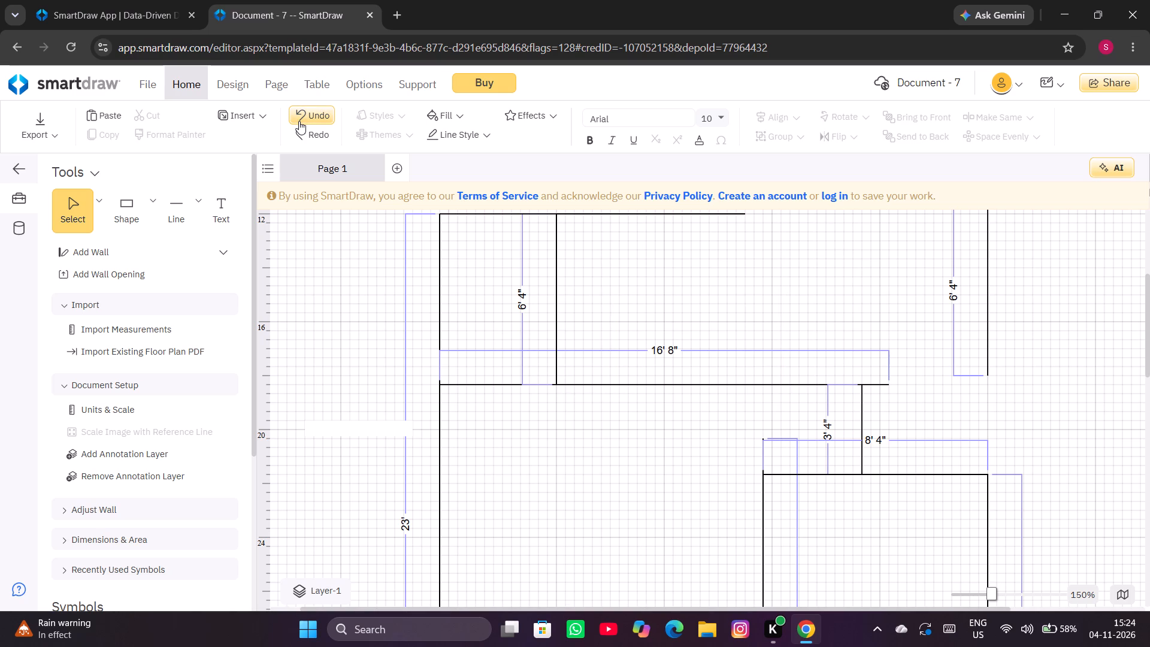
left_click(299, 122)
left_click(299, 122)
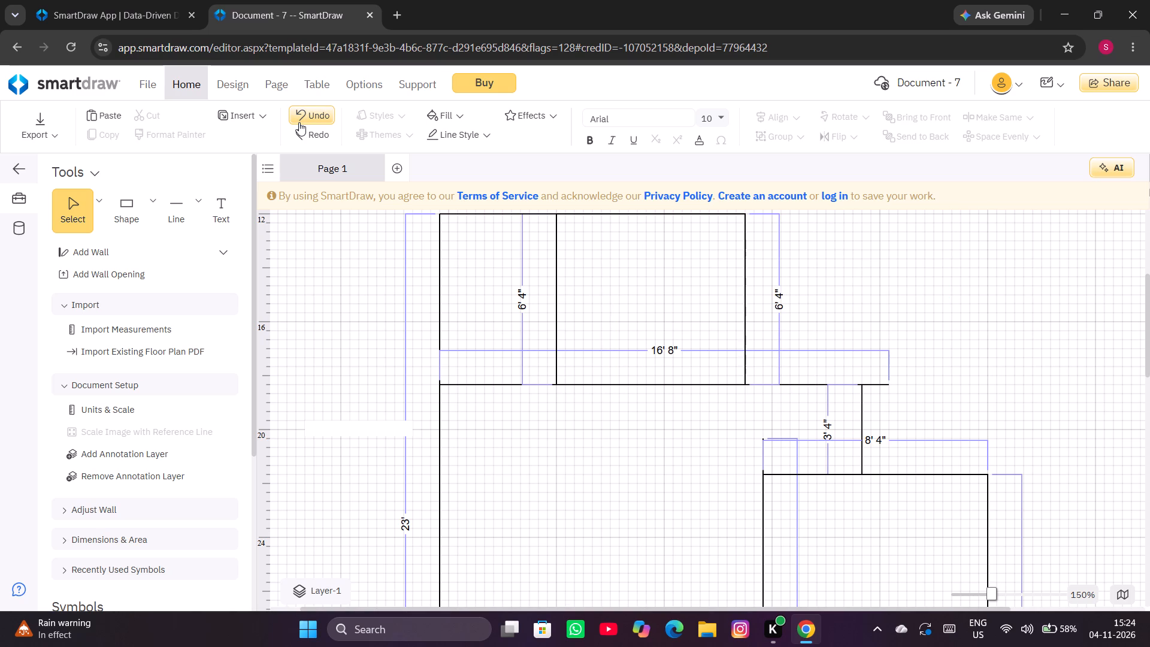
left_click(299, 122)
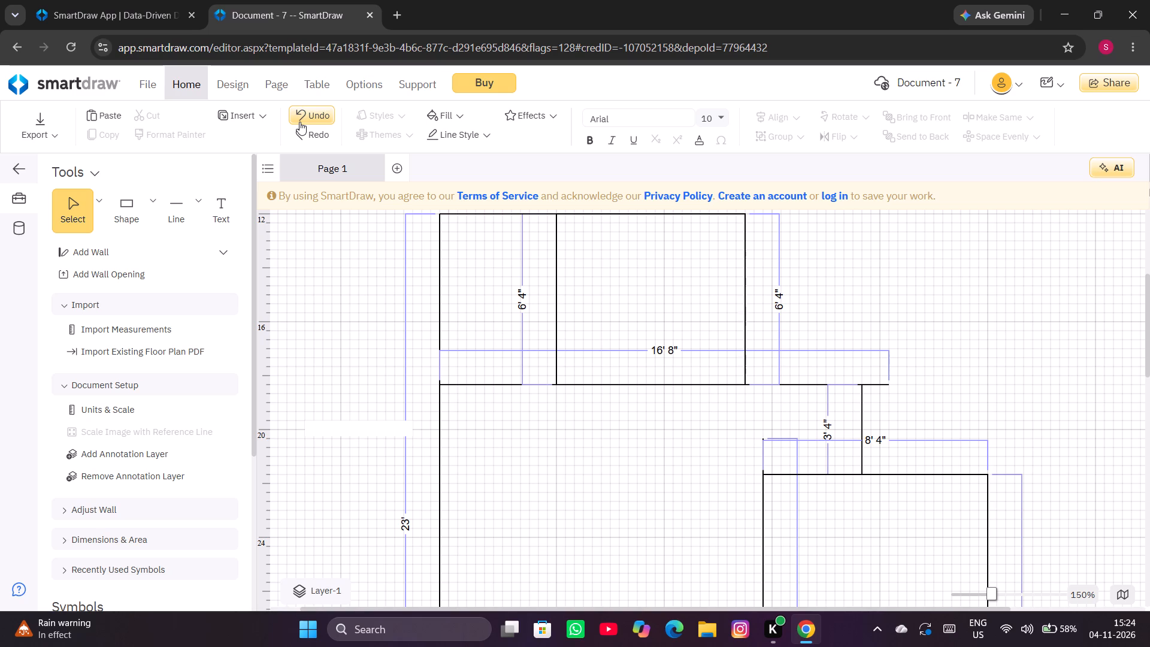
Undo all remaining edits to the oldest available state, removing the horizontal lines along the top of the upper rooms.
left_click(299, 122)
left_click(301, 122)
left_click(301, 122)
left_click(301, 122)
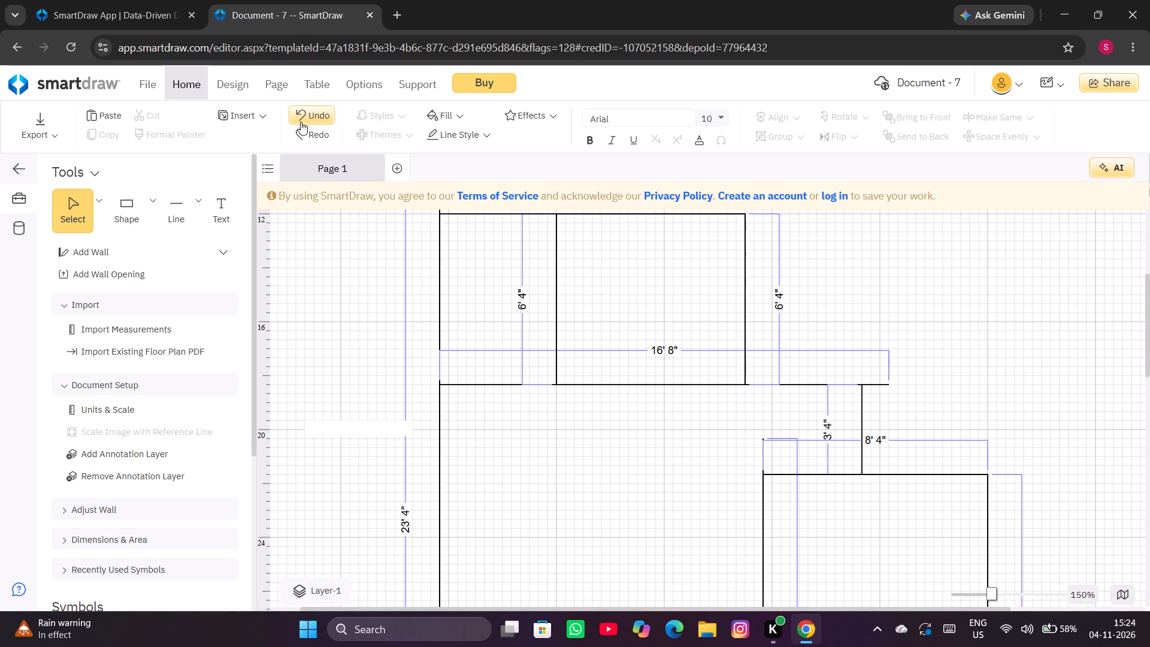
left_click(301, 122)
left_click(322, 111)
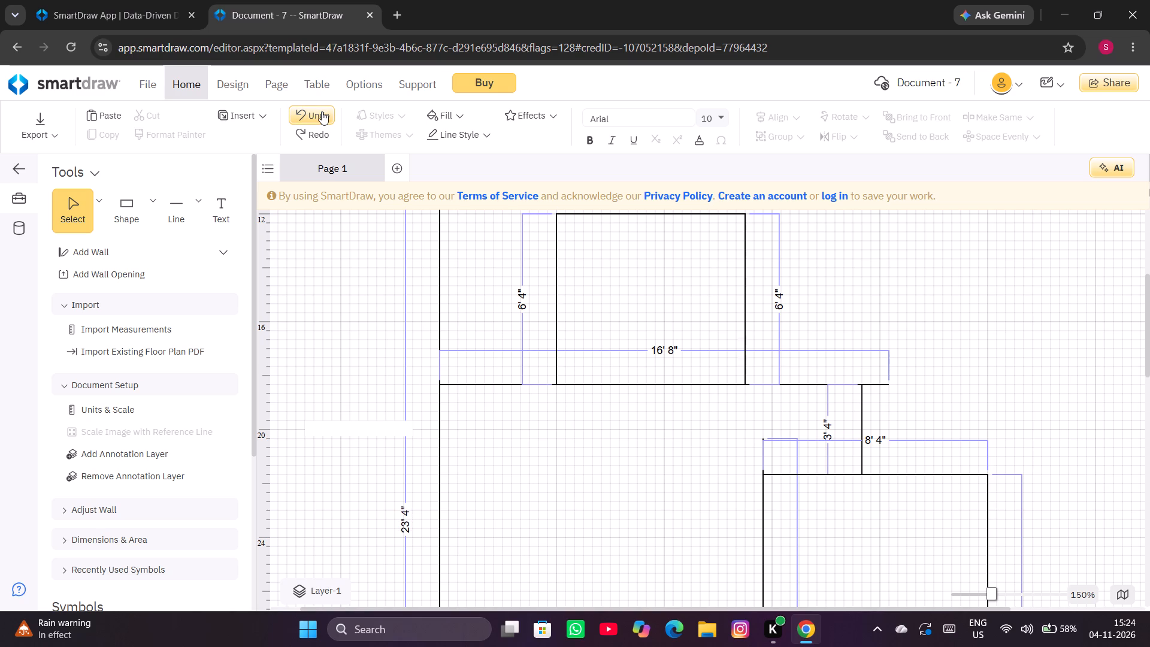
left_click(322, 111)
left_click(322, 111)
left_click(322, 111)
left_click(323, 111)
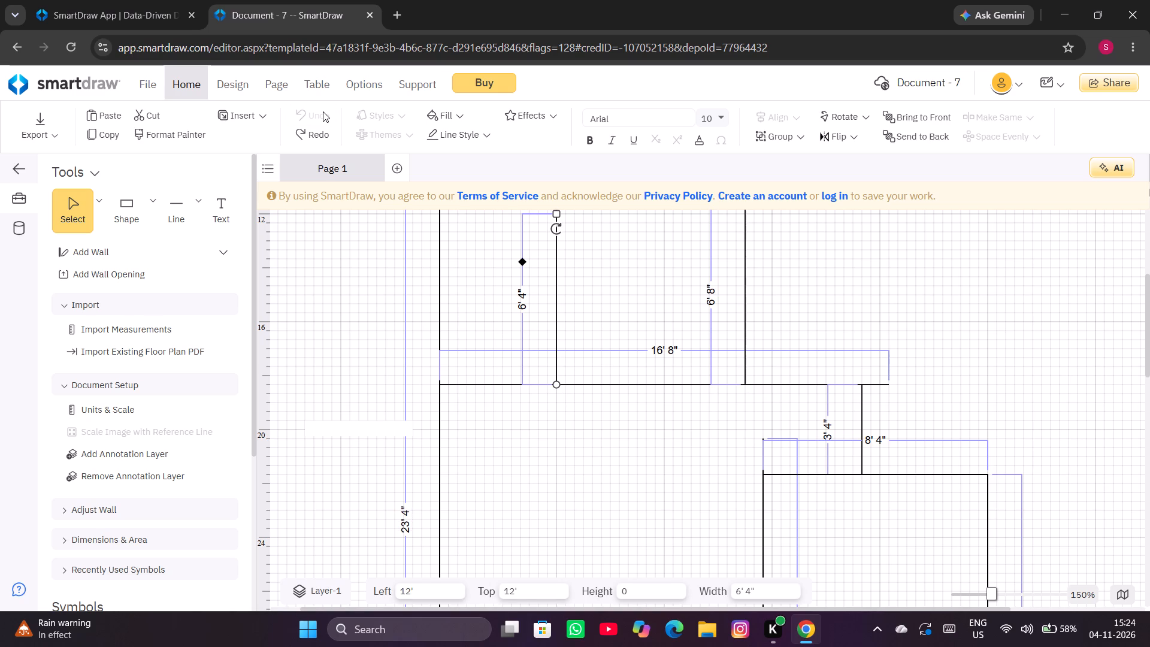
left_click(323, 111)
Examine the remaining lines above and below the 16' 8" horizontal line.
scroll(475, 328, "up", 4)
scroll(476, 325, "down", 7)
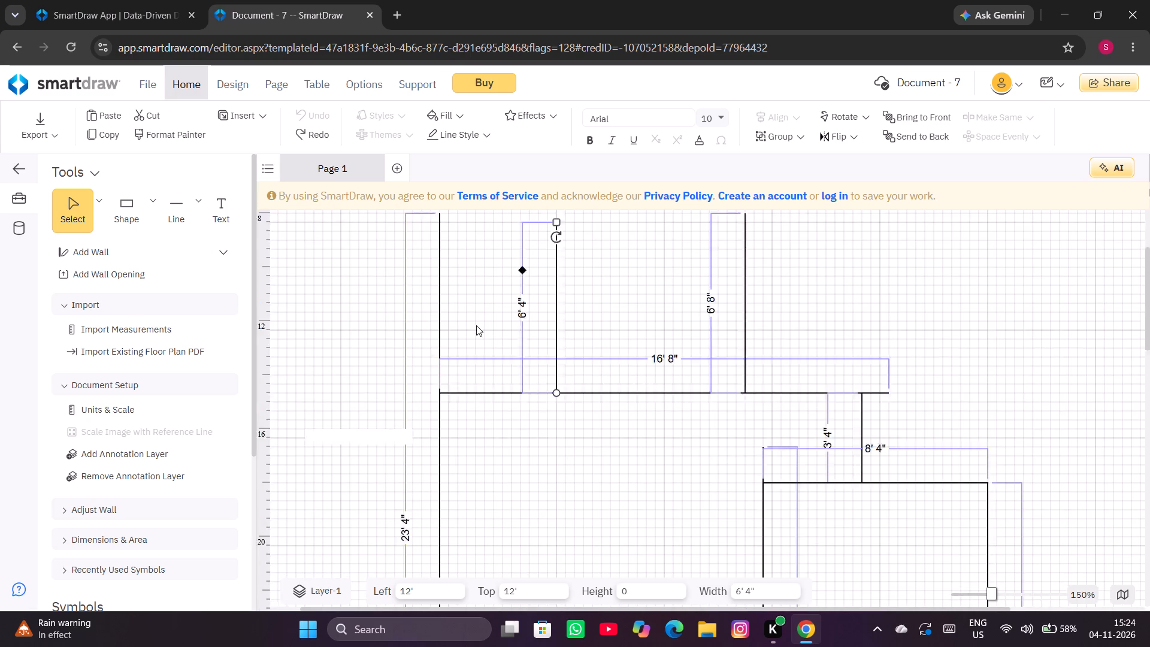
scroll(476, 324, "down", 5)
scroll(476, 323, "up", 9)
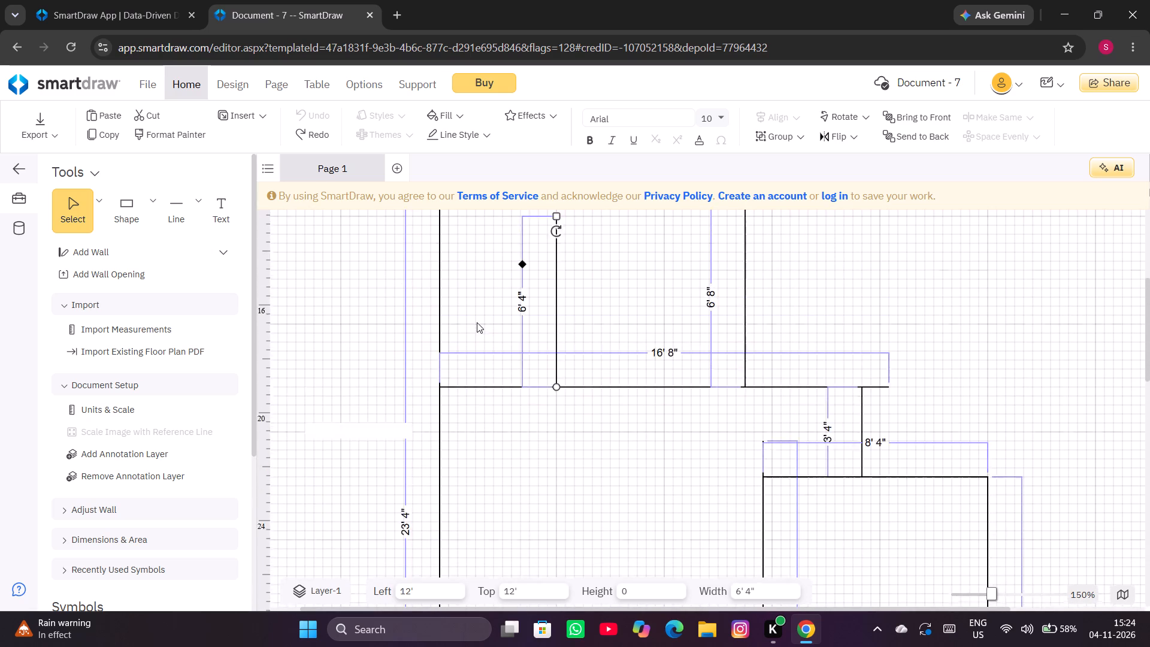
scroll(477, 322, "down", 2)
scroll(477, 322, "up", 2)
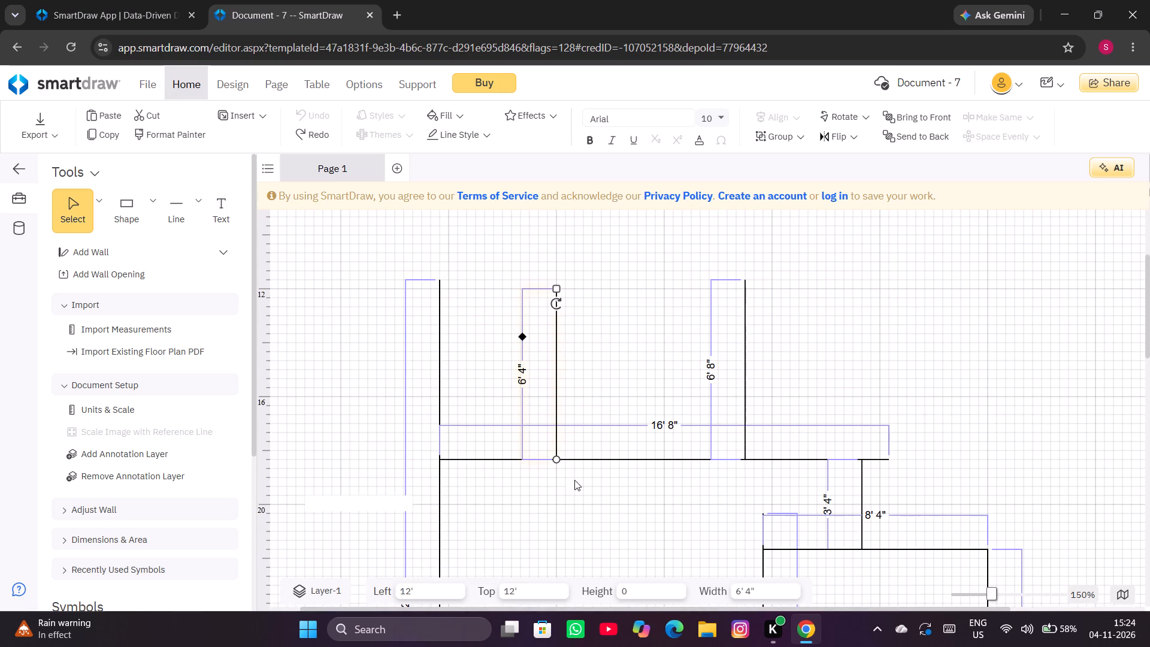
left_click(575, 478)
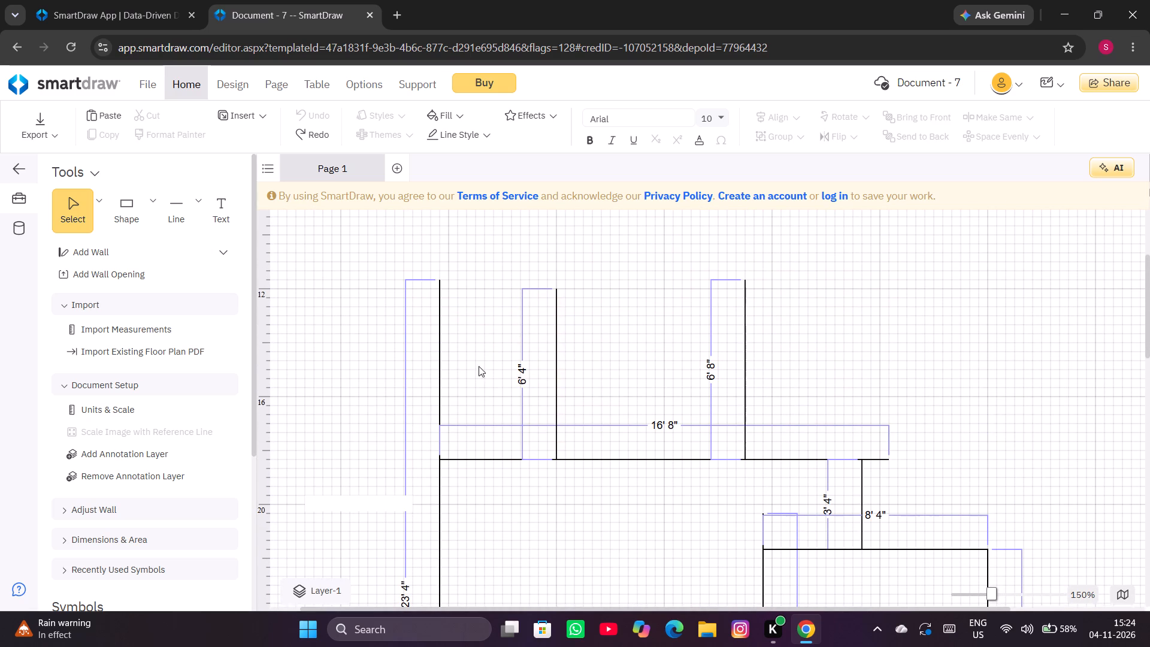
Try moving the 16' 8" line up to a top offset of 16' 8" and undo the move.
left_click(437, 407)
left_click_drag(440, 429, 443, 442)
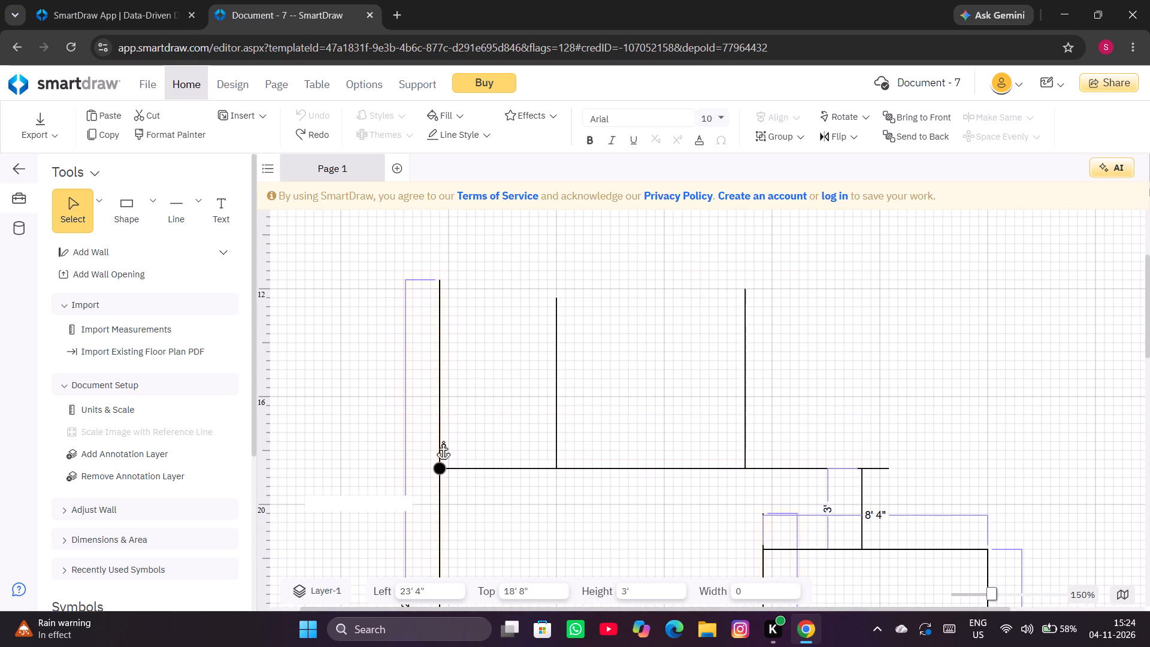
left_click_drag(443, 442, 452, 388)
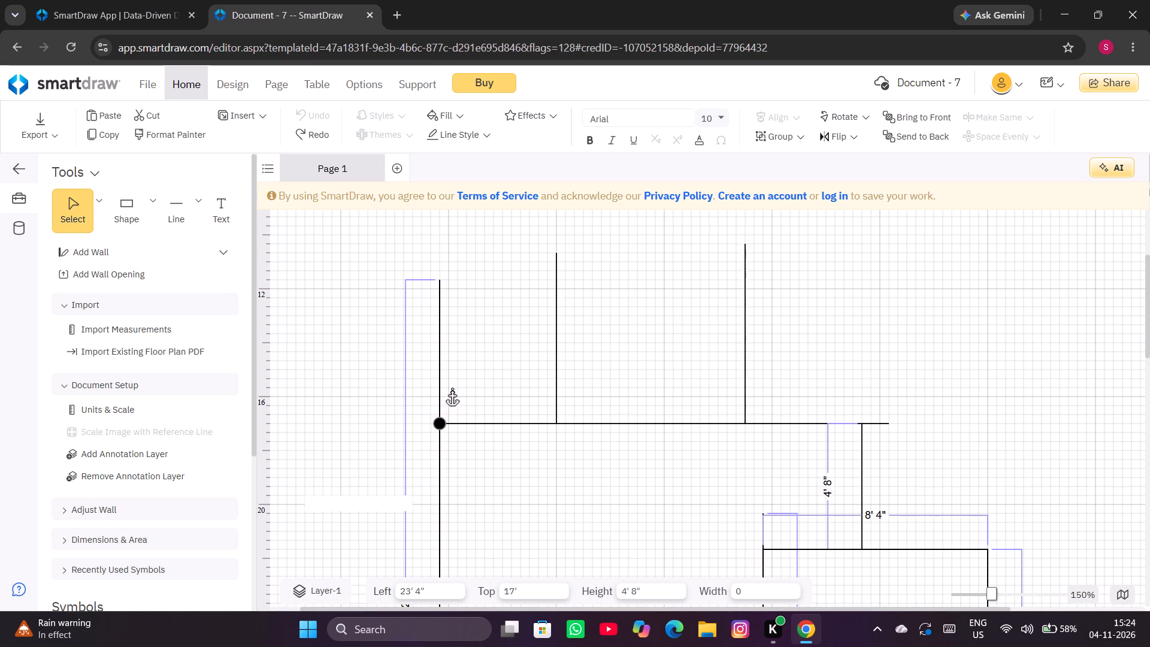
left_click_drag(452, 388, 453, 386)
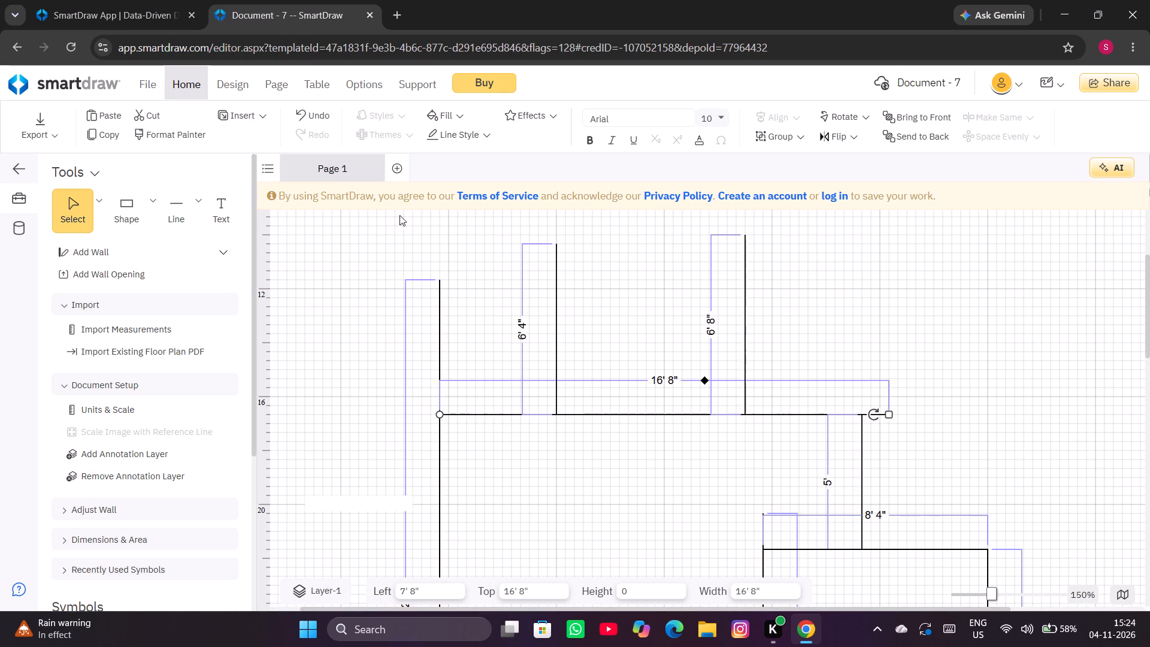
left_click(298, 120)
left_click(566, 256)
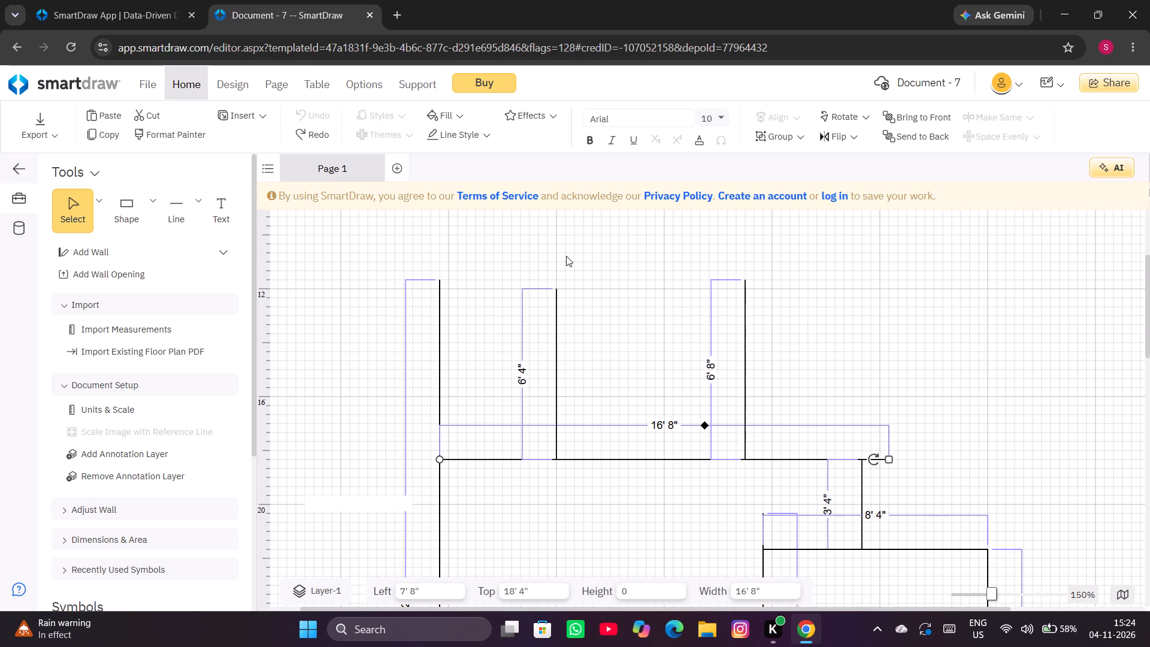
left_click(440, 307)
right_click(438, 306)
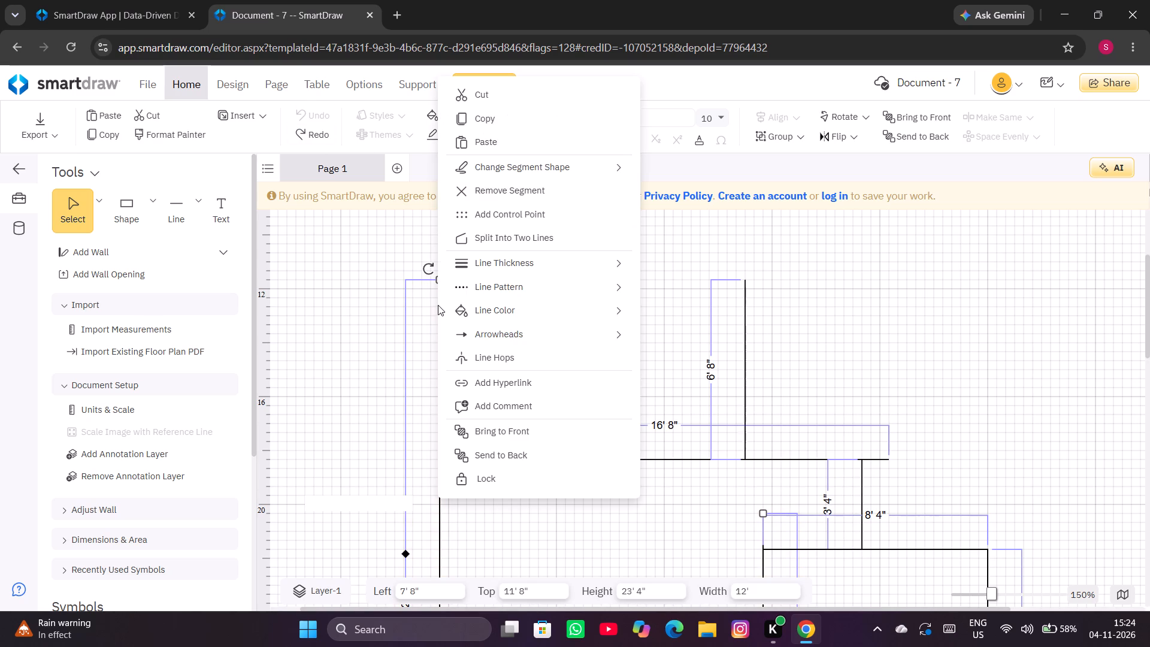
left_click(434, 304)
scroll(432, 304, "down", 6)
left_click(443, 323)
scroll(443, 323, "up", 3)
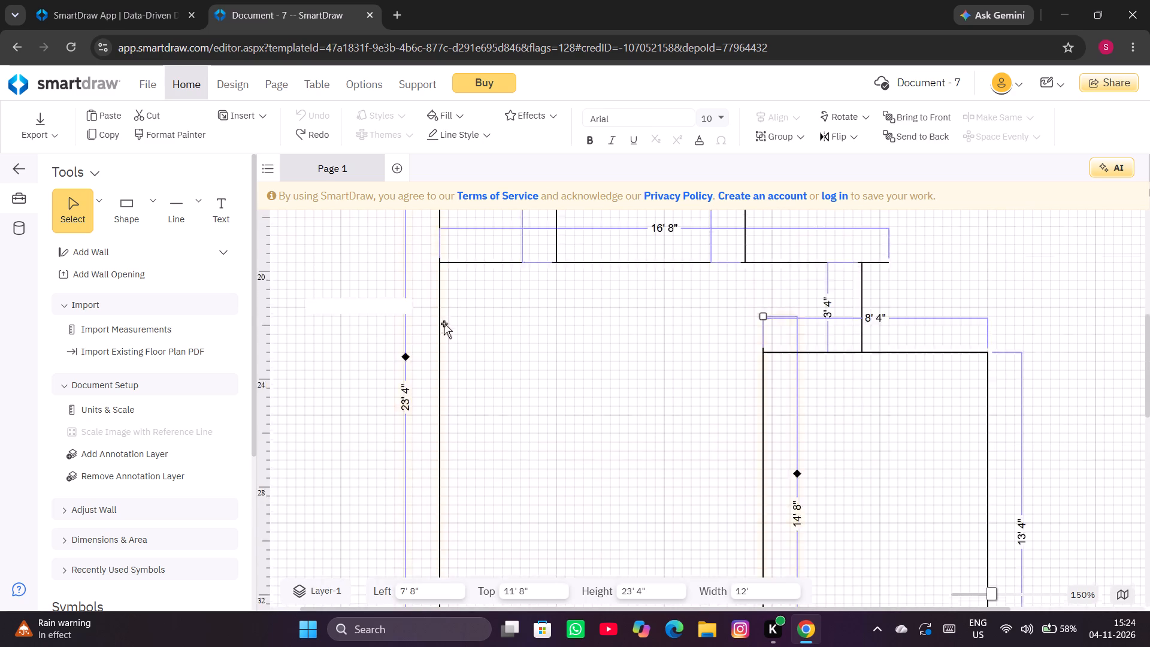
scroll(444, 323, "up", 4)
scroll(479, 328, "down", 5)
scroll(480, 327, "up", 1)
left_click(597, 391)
Move the 12' wide room outline to a left offset of 8' and a top offset of 12' 4".
scroll(598, 391, "up", 2)
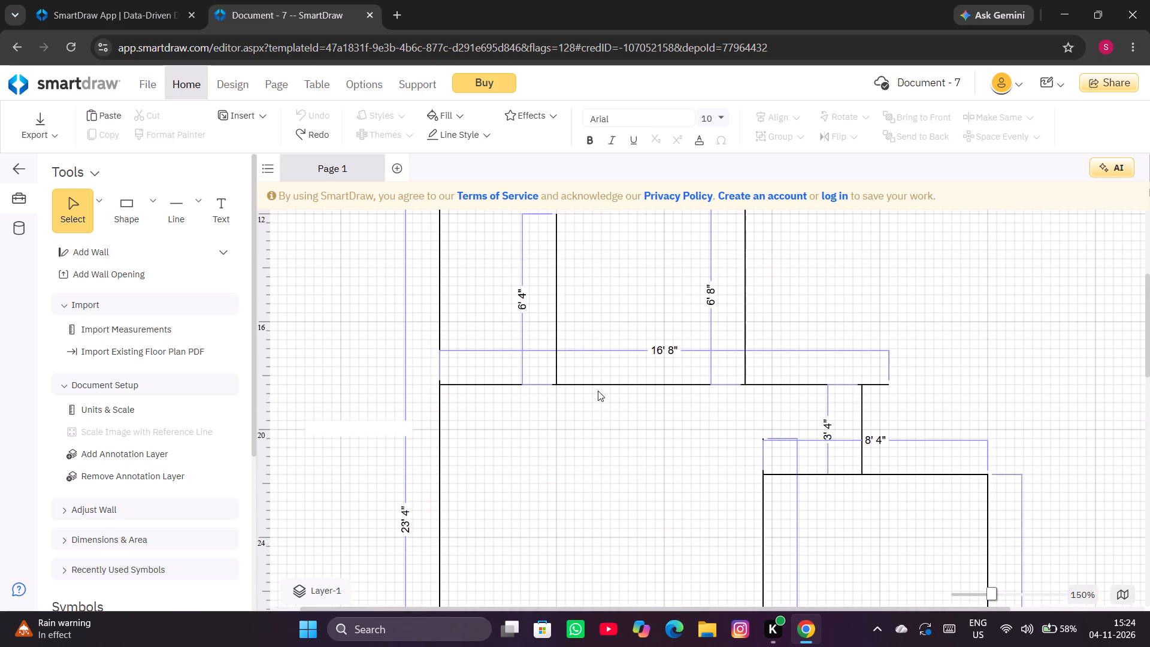
scroll(598, 390, "down", 9)
scroll(598, 390, "up", 3)
left_click(599, 386)
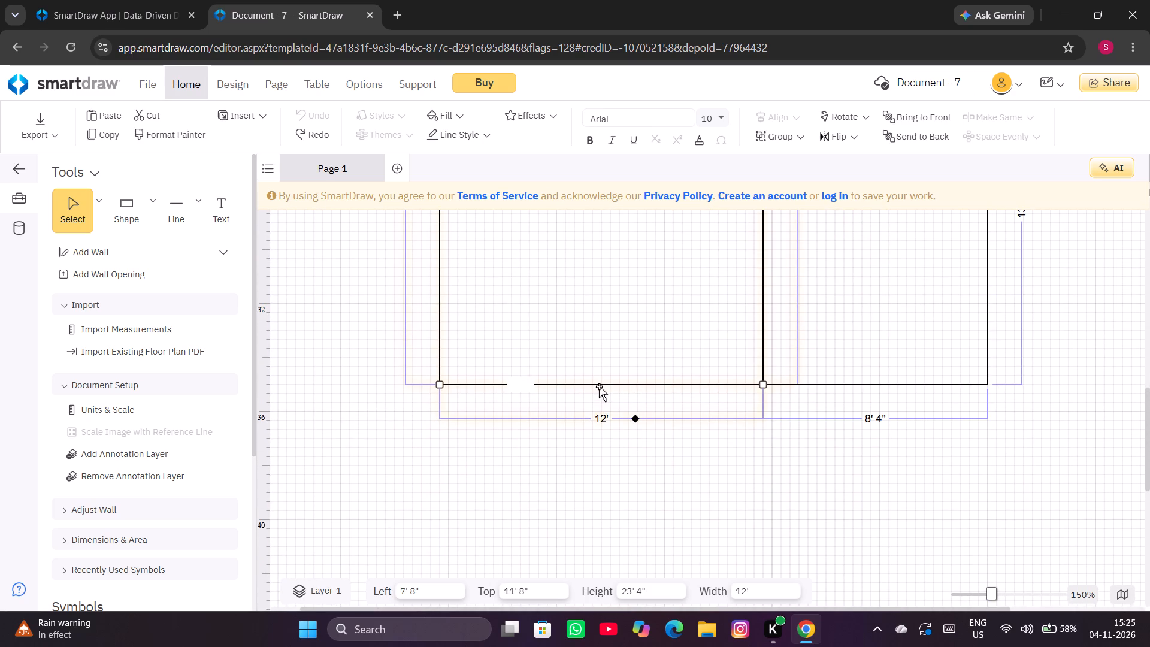
left_click_drag(599, 386, 606, 404)
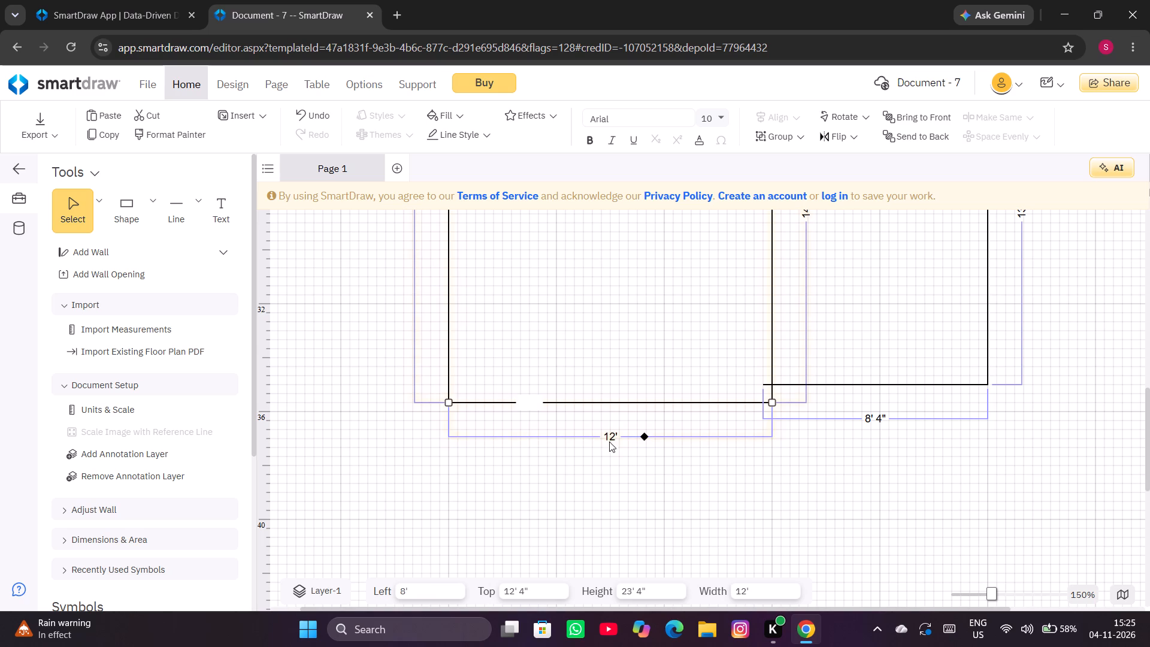
left_click(644, 468)
Move the 8' 4" wide room so its bottom line lines up with the bottom of the 12' wide room.
left_click(867, 386)
left_click_drag(867, 386, 876, 416)
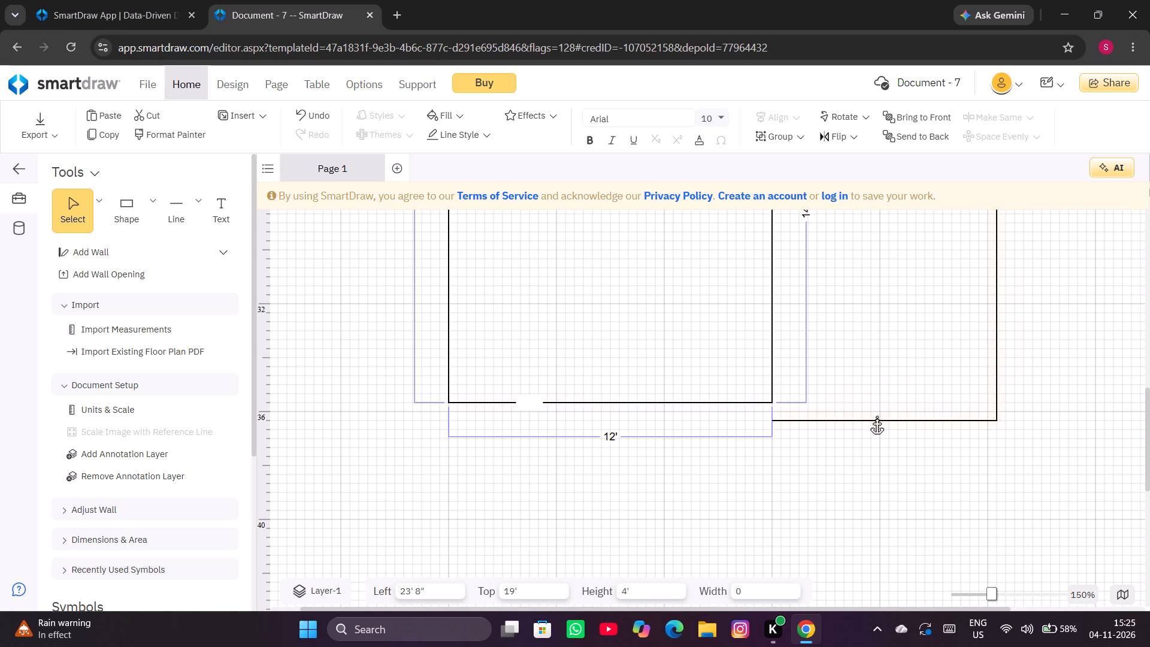
left_click_drag(876, 416, 874, 403)
left_click(873, 422)
Examine the realigned rooms from the upper vertical dividers down to the bottom lines.
scroll(879, 446, "up", 8)
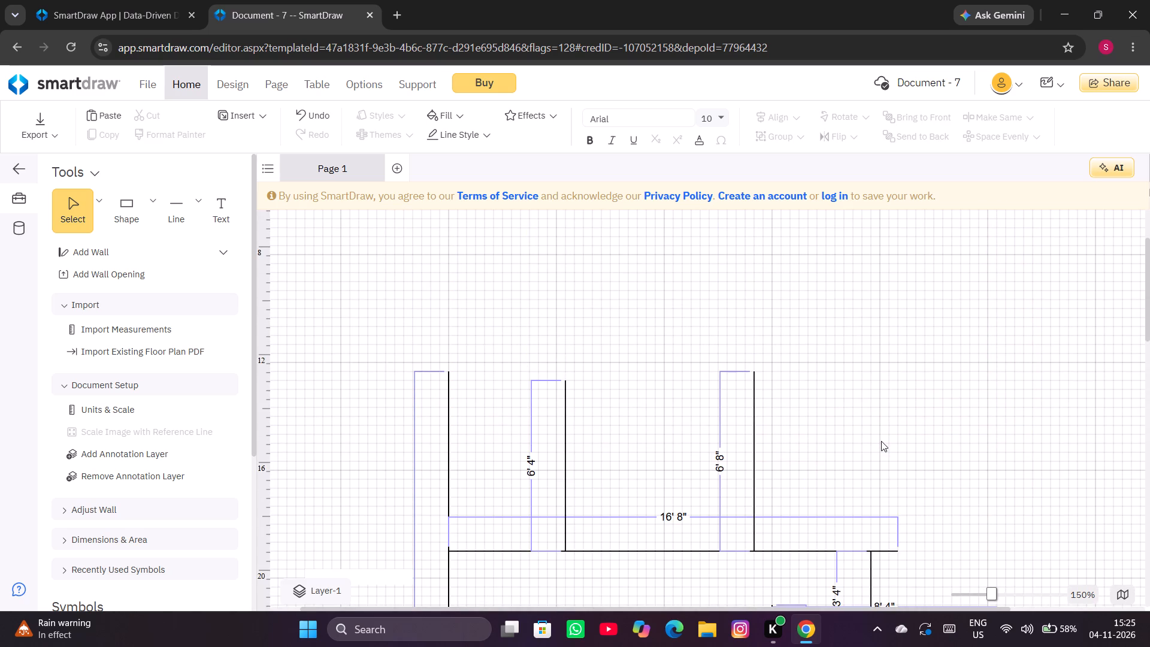
scroll(881, 440, "down", 9)
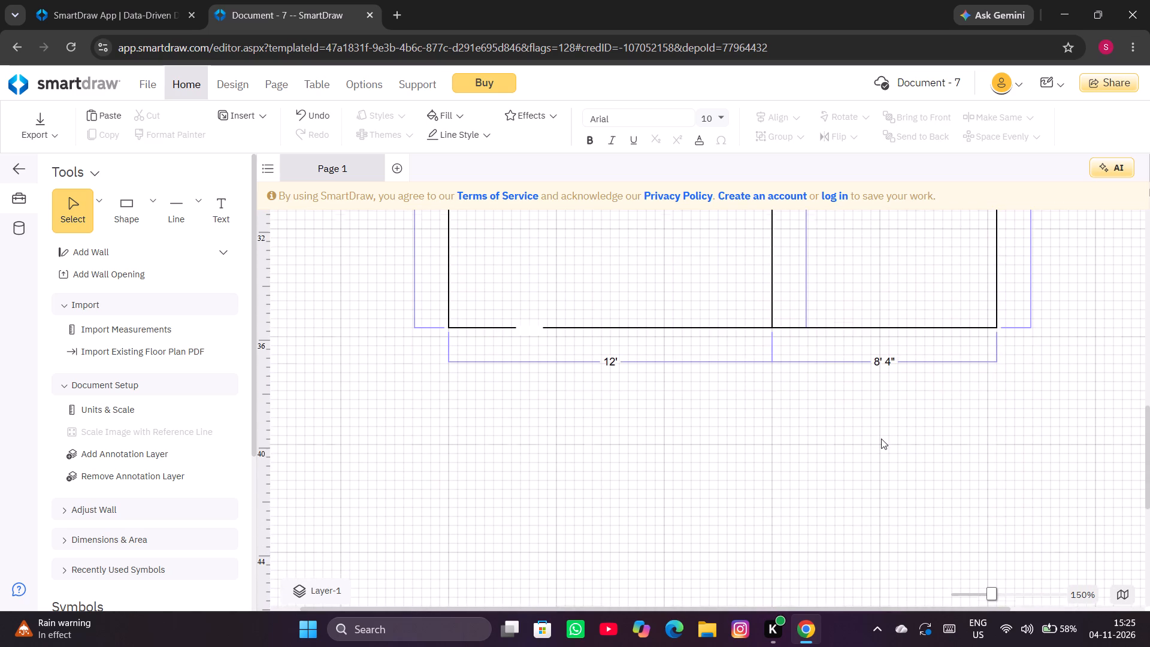
scroll(881, 439, "up", 5)
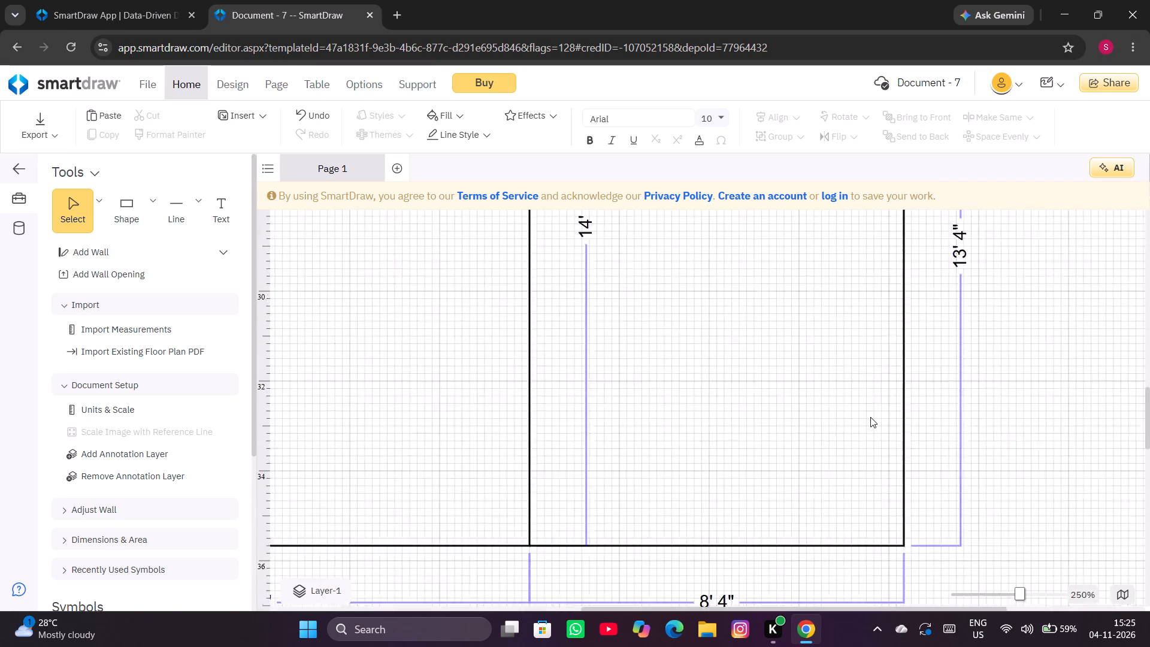
scroll(870, 417, "up", 1)
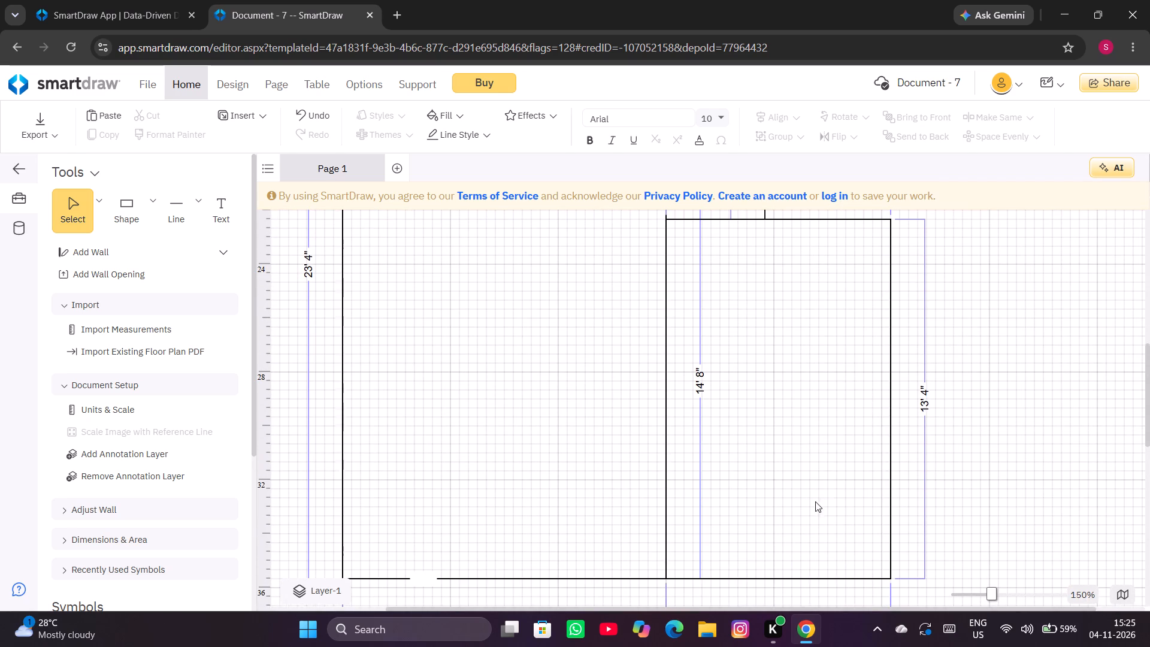
scroll(647, 355, "up", 5)
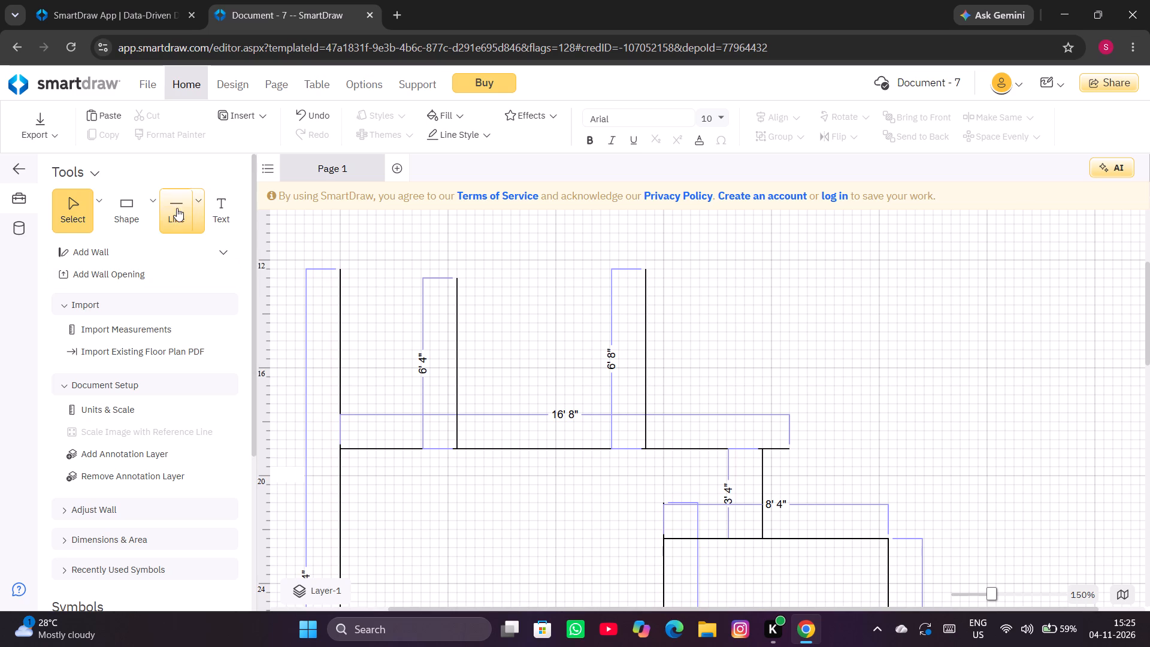
Draw a 6' 8" vertical line along the outer wall above the start of the 16' 8" line.
double_click(176, 209)
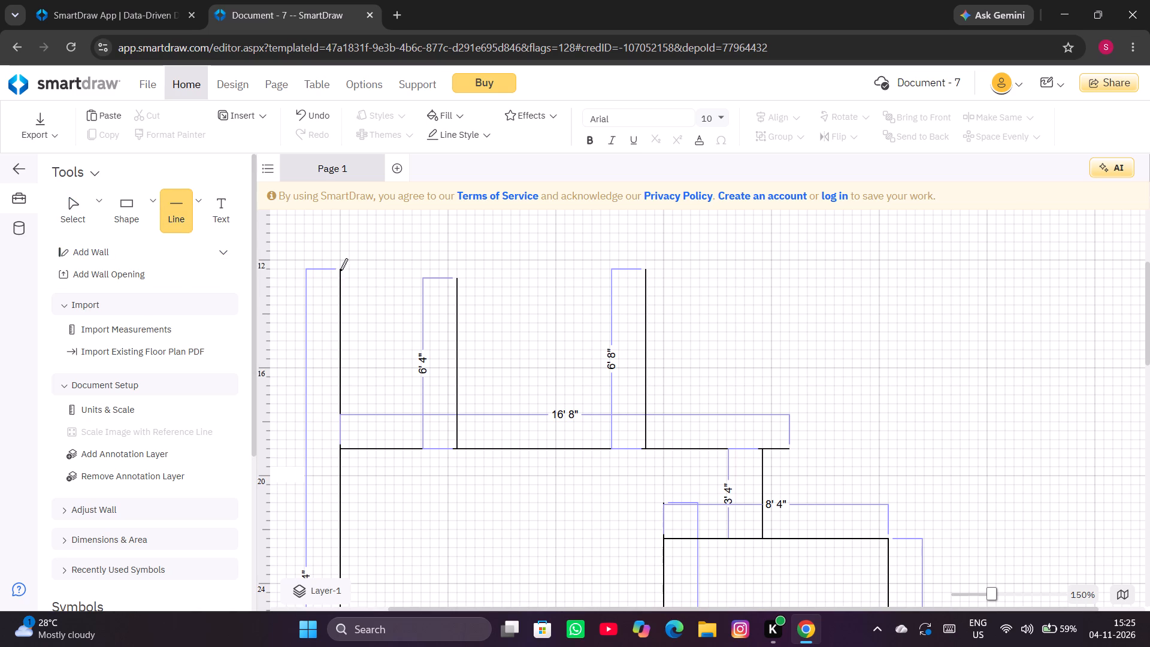
left_click_drag(340, 271, 338, 448)
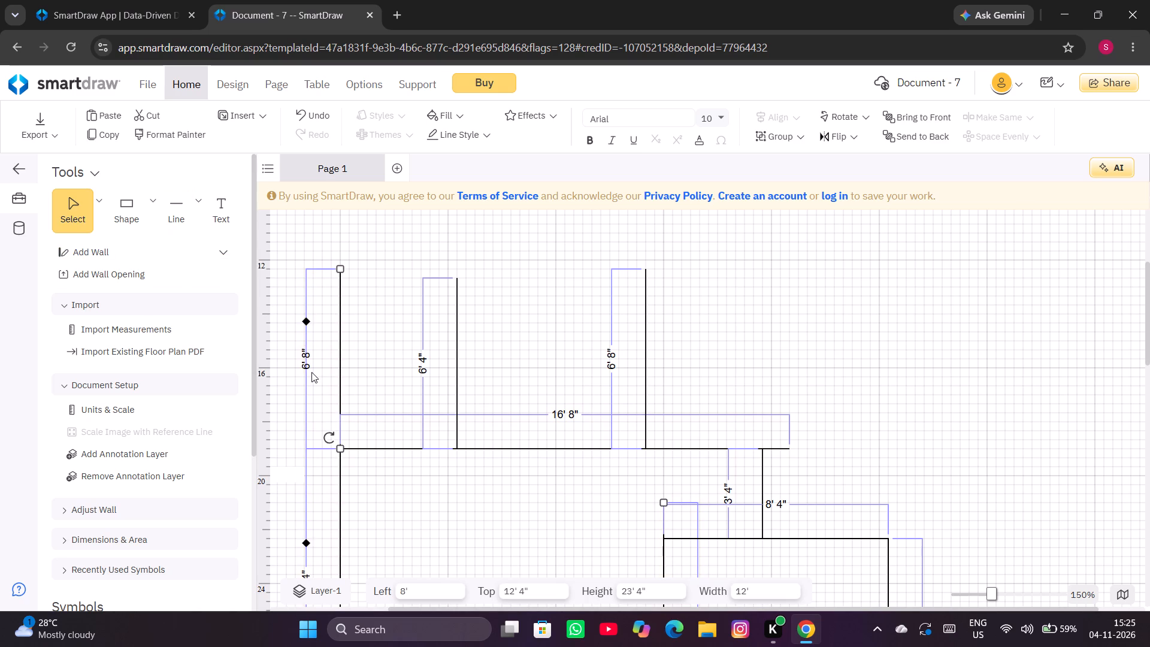
left_click(311, 372)
left_click(337, 431)
left_click(326, 395)
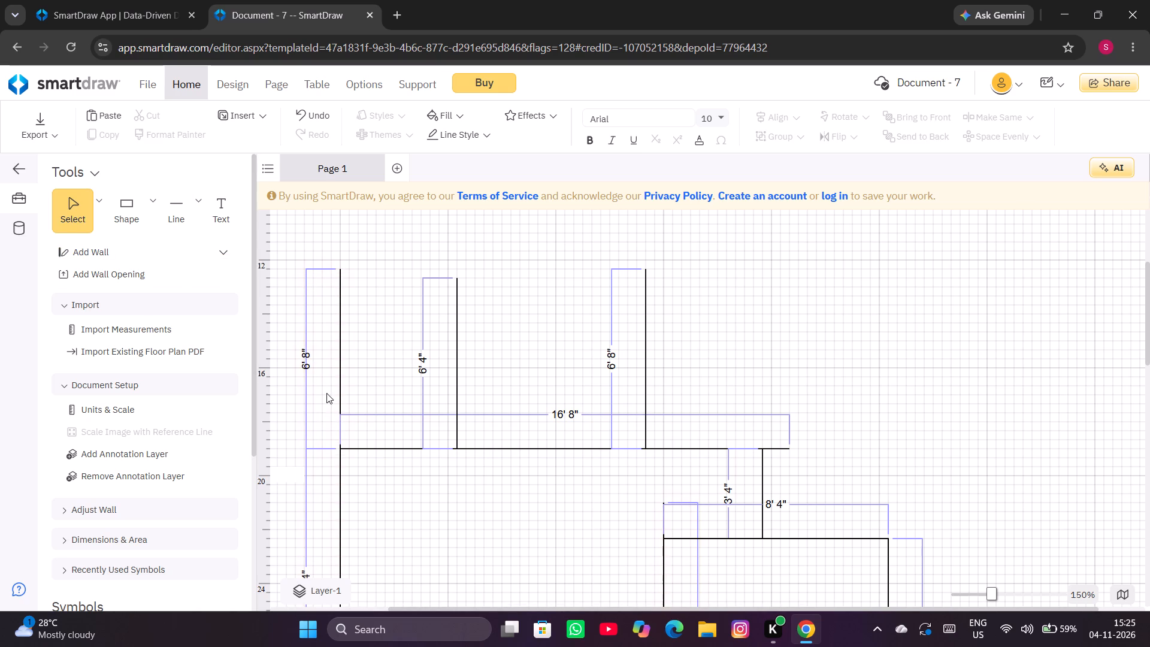
Draw a 20' 4" horizontal line along the top of the upper rooms, starting at the outer 6' 8" line.
double_click(188, 216)
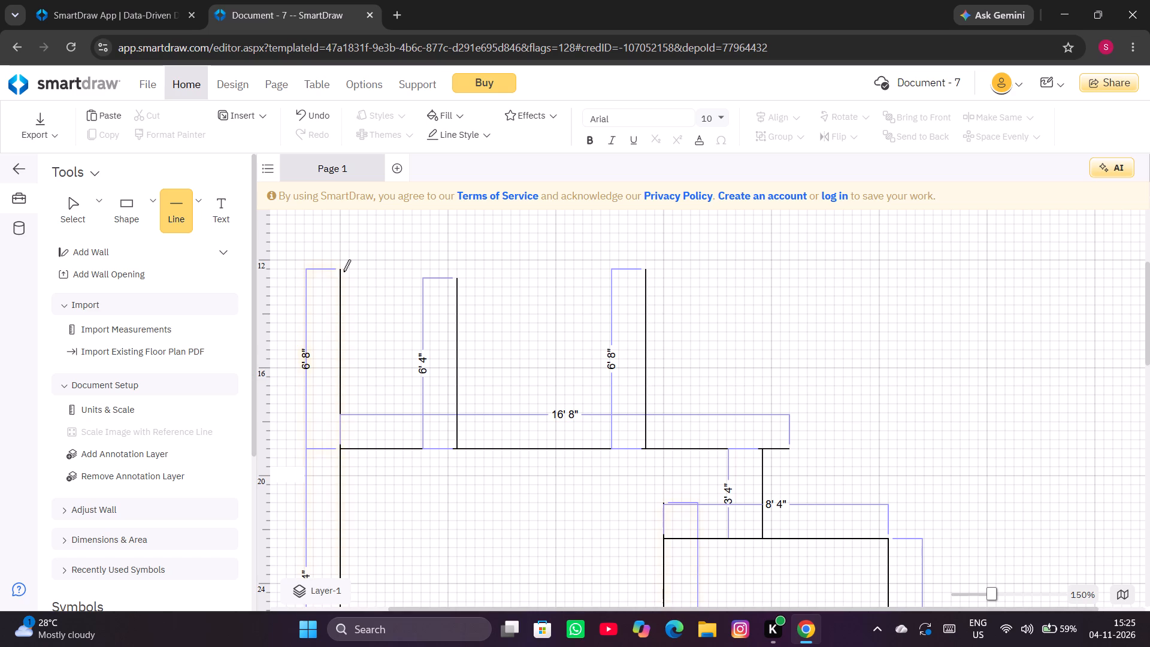
left_click_drag(340, 270, 880, 269)
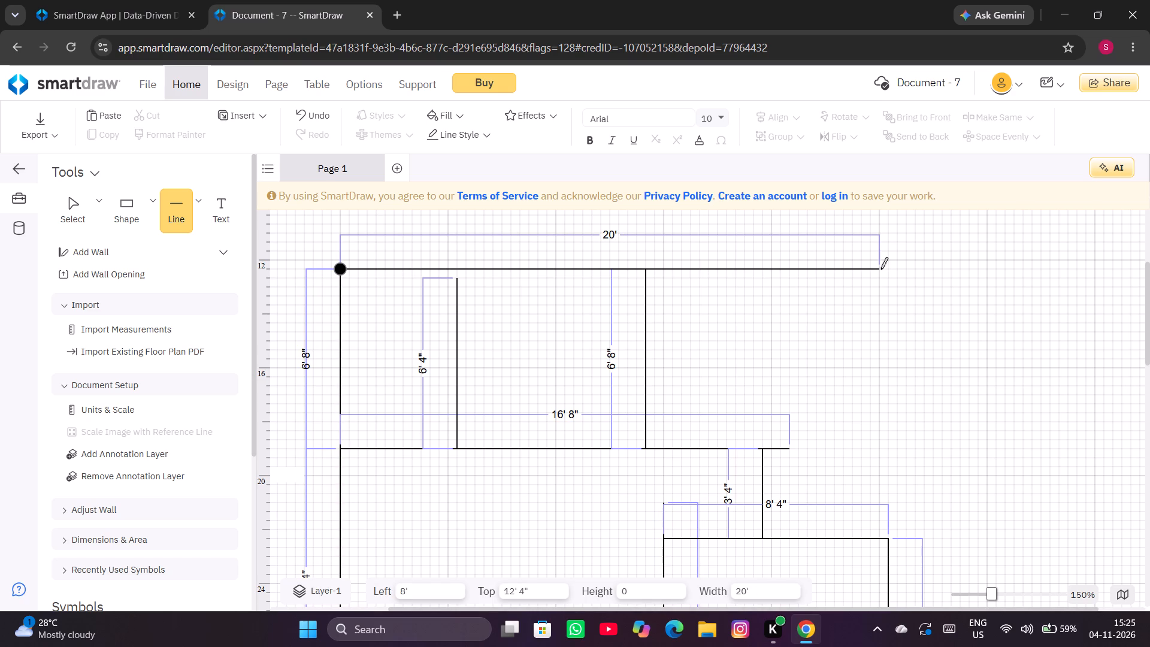
left_click_drag(880, 269, 886, 268)
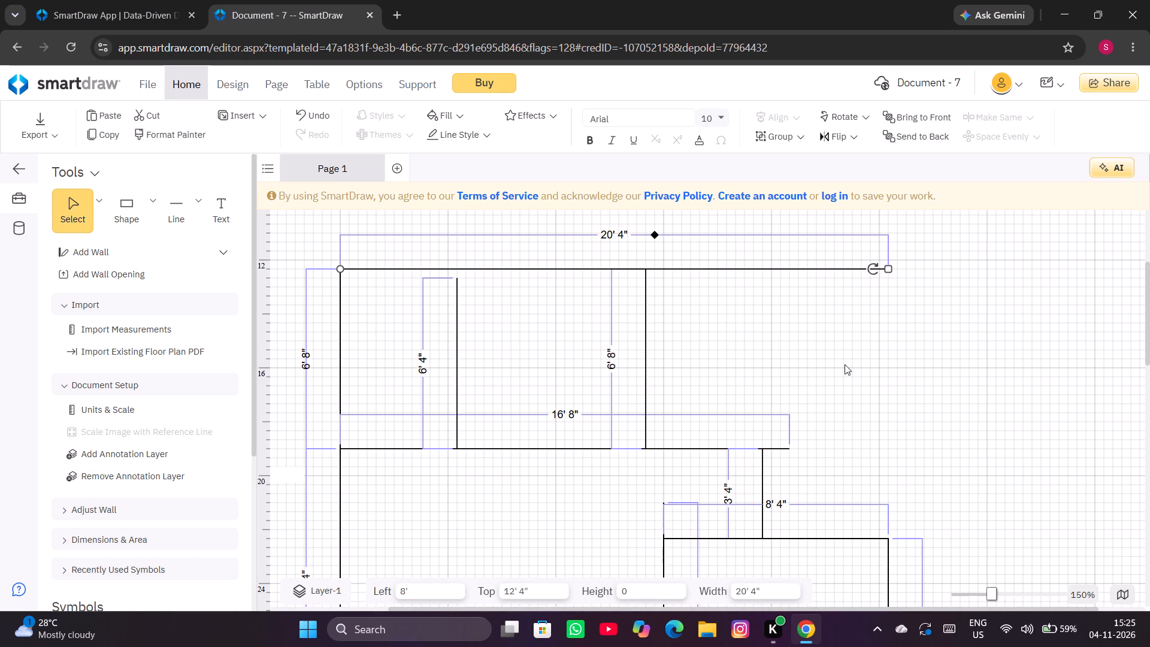
left_click(847, 363)
Draw a 10' vertical line from the free end of the 20' 4" top line down to the 8' 4" room's corner.
double_click(175, 215)
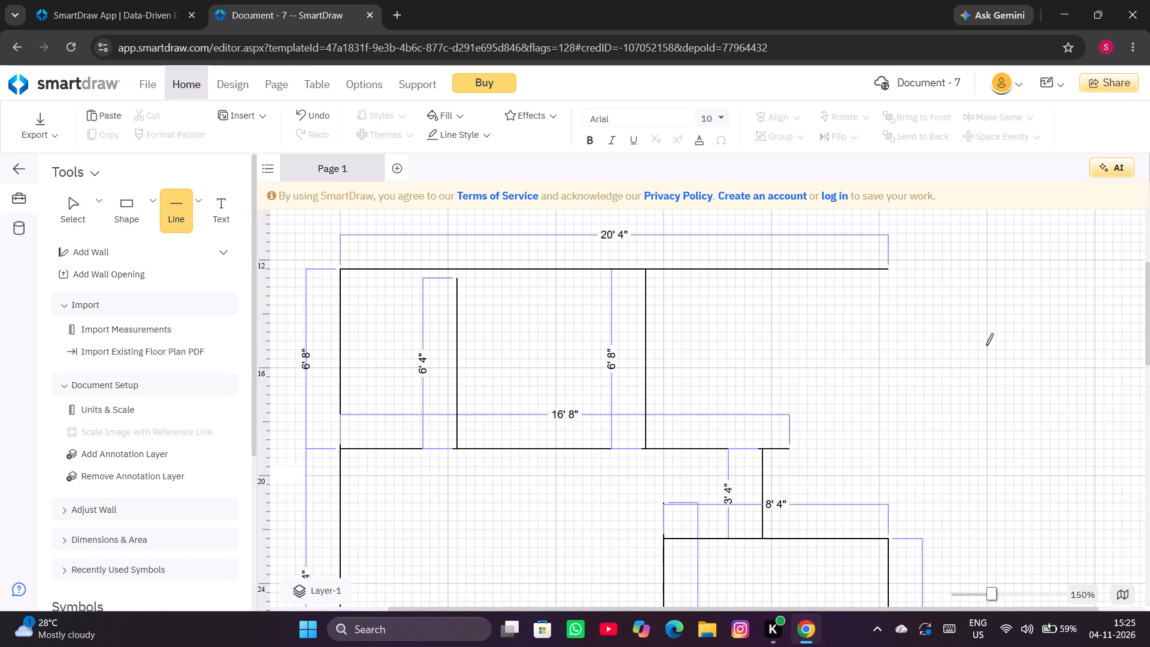
left_click_drag(885, 271, 895, 531)
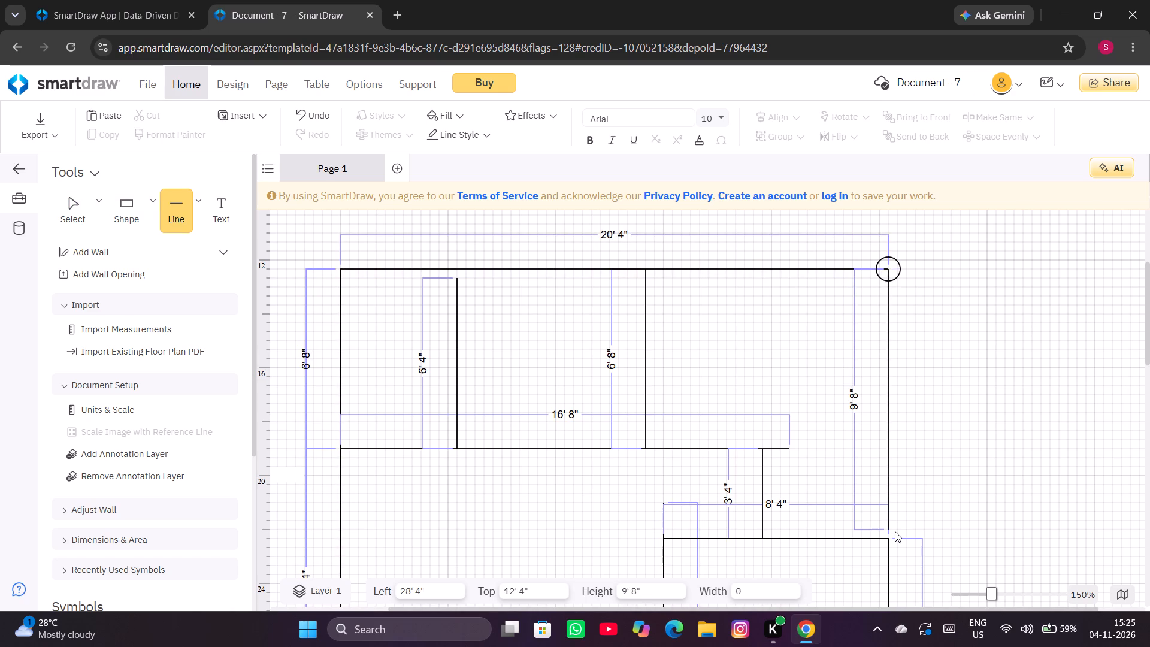
left_click_drag(895, 531, 895, 534)
left_click(821, 378)
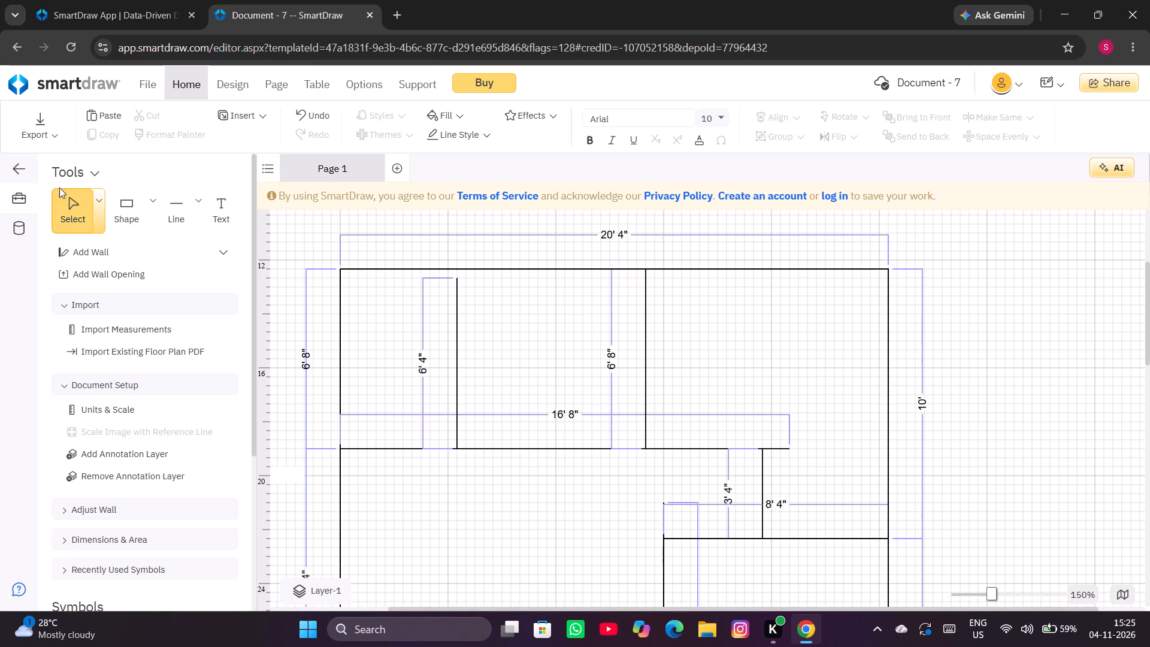
Extend the 16' 8" horizontal line to the 10' vertical wall with a 3' 8" segment.
double_click(173, 198)
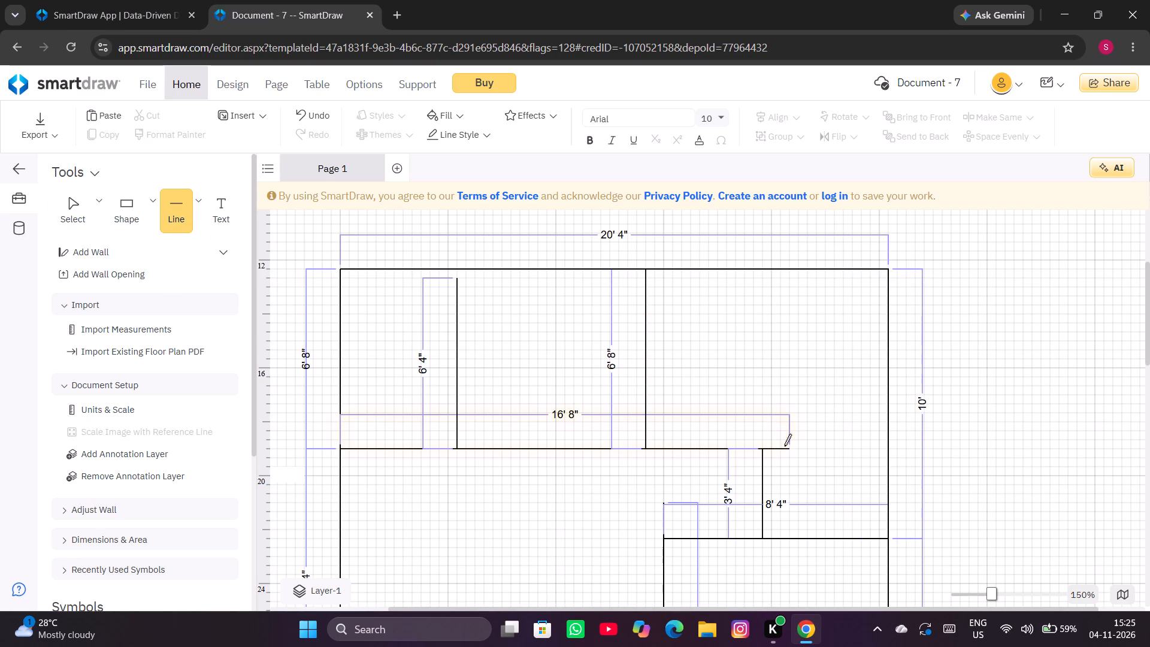
left_click_drag(785, 449, 890, 446)
left_click(825, 368)
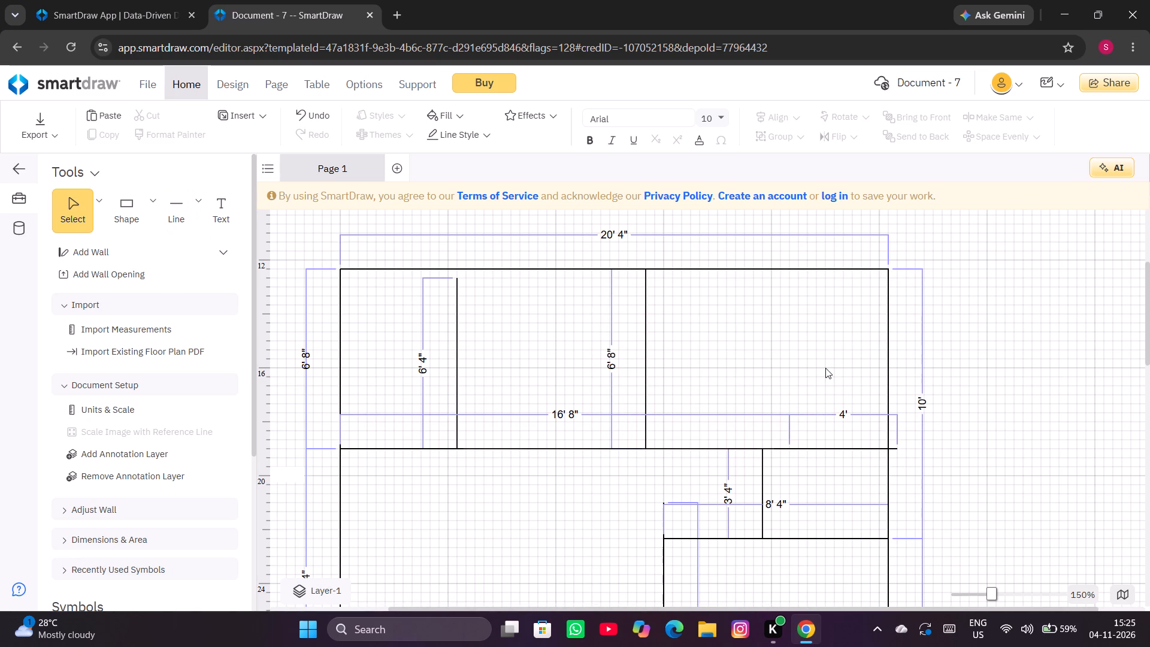
left_click(818, 451)
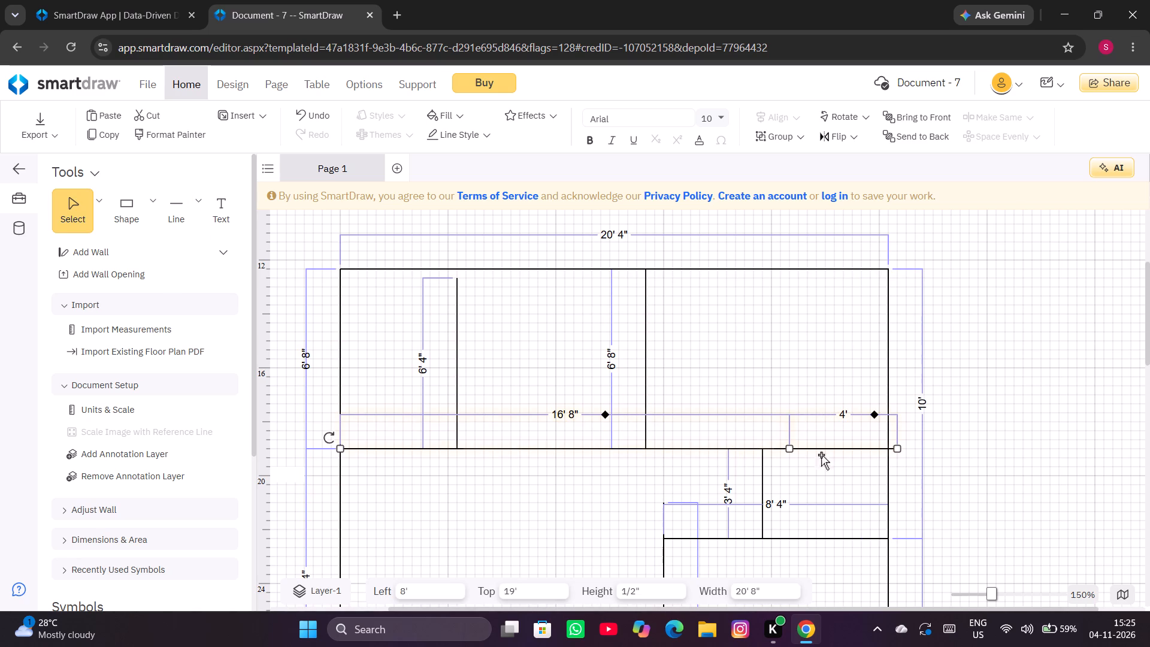
left_click_drag(898, 446, 888, 448)
left_click(796, 349)
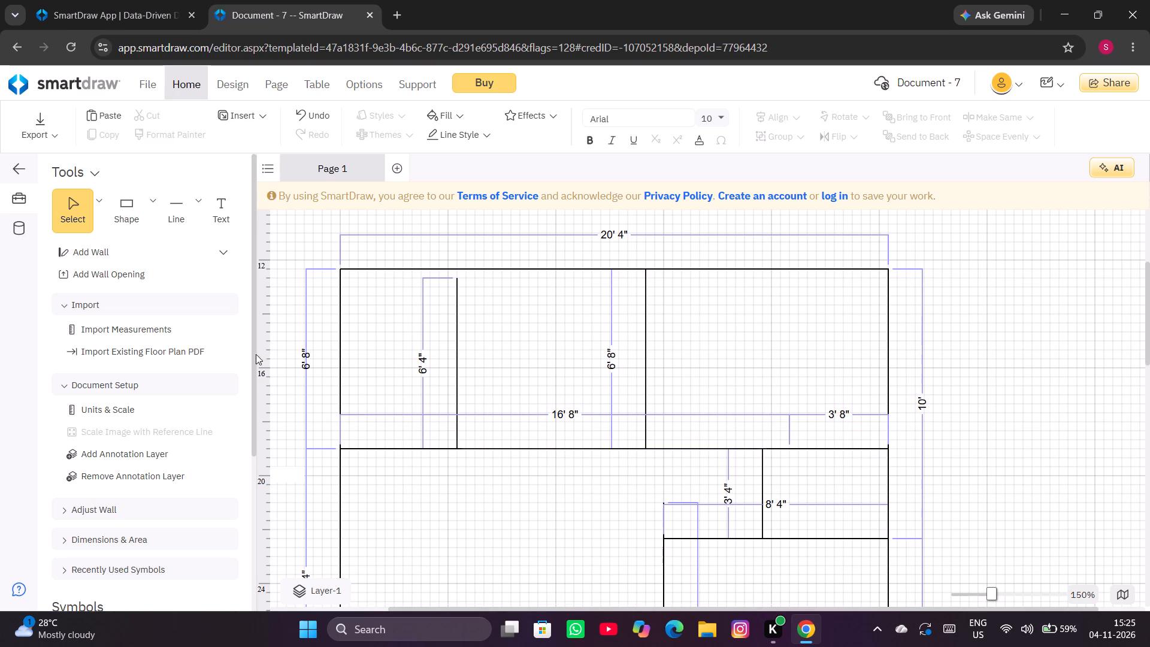
Draw a short vertical line about 4" long at the 20' 4" top wall, in line with the 6' 4" divider.
double_click(171, 219)
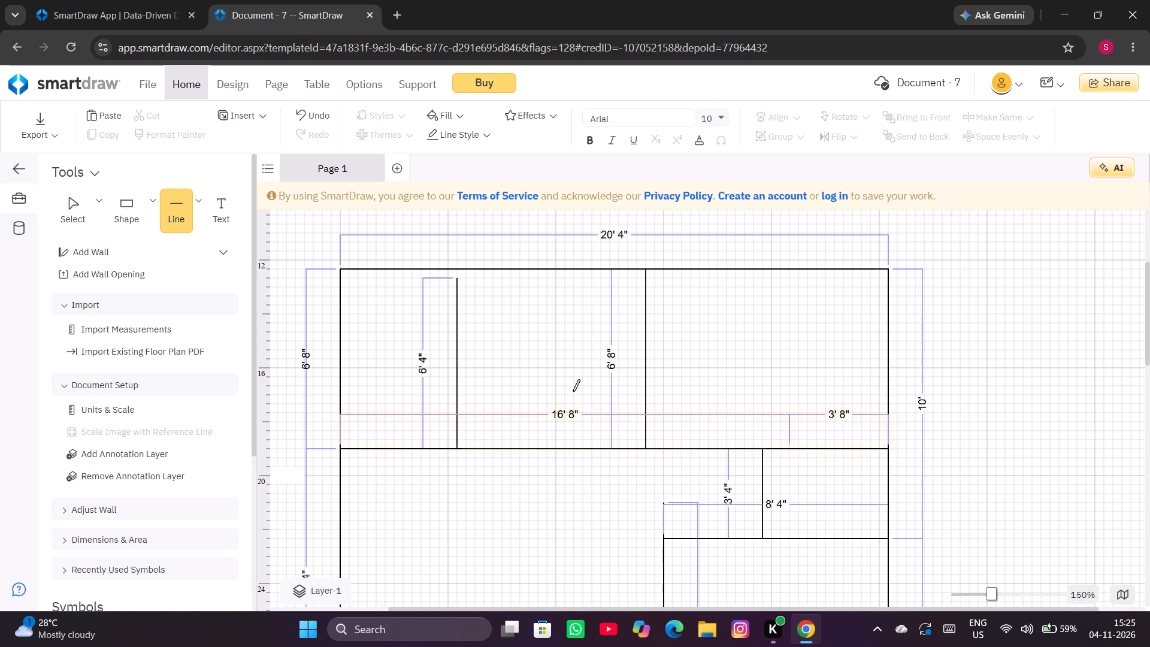
scroll(579, 383, "down", 6)
scroll(579, 380, "up", 5)
scroll(587, 404, "down", 4)
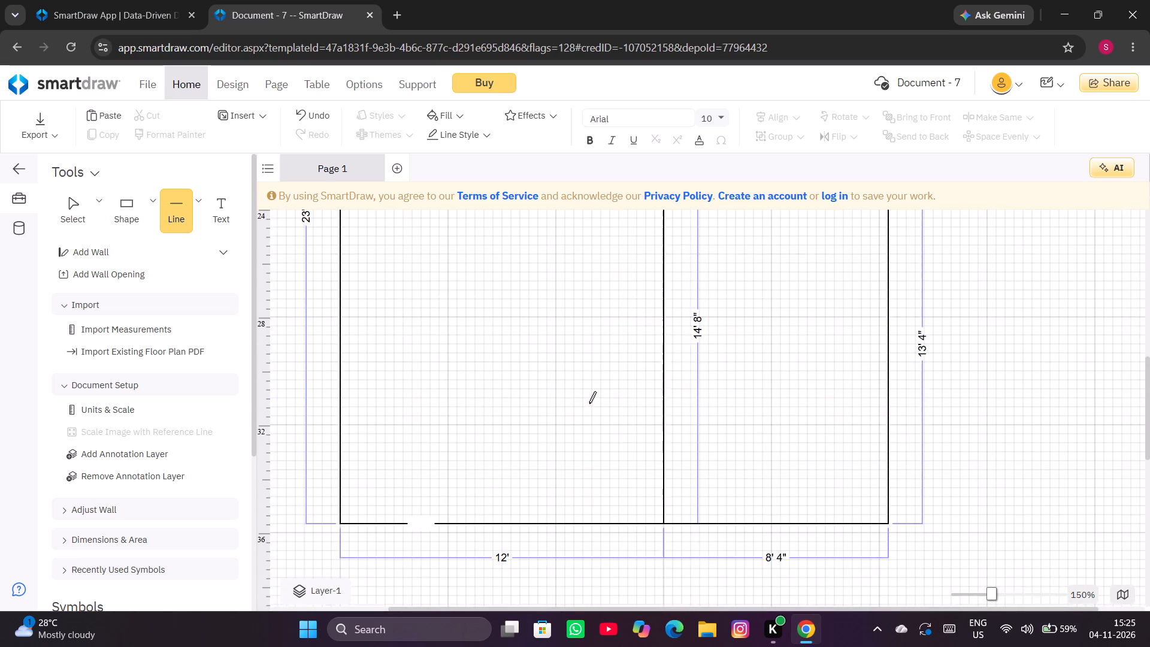
scroll(589, 401, "up", 6)
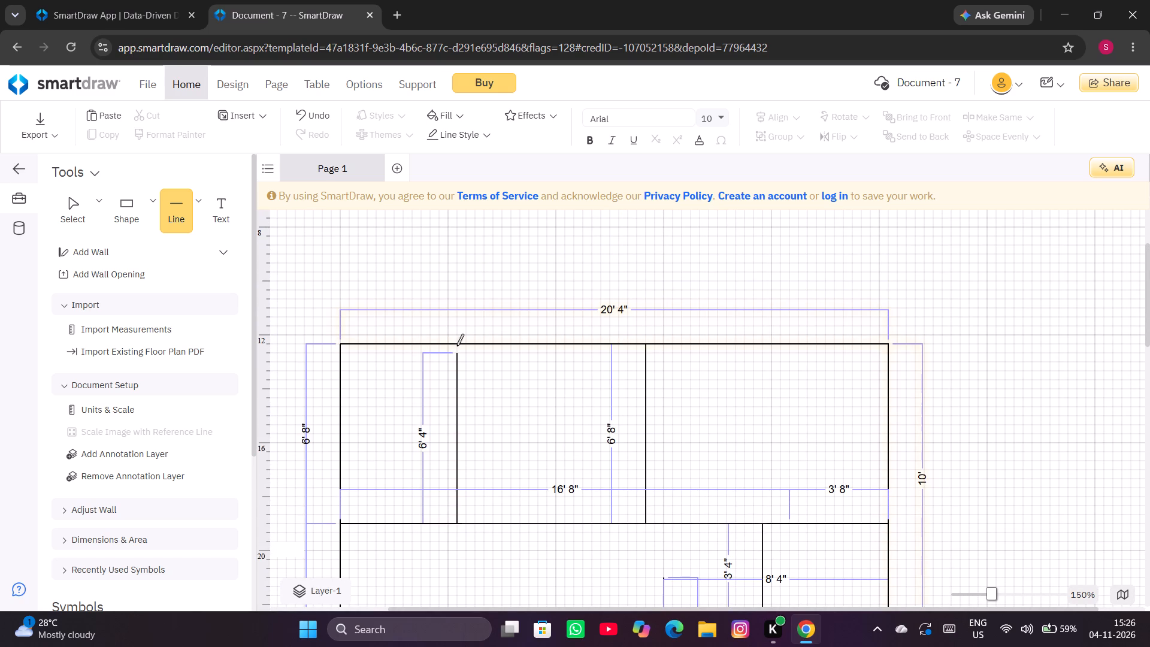
left_click_drag(456, 346, 458, 353)
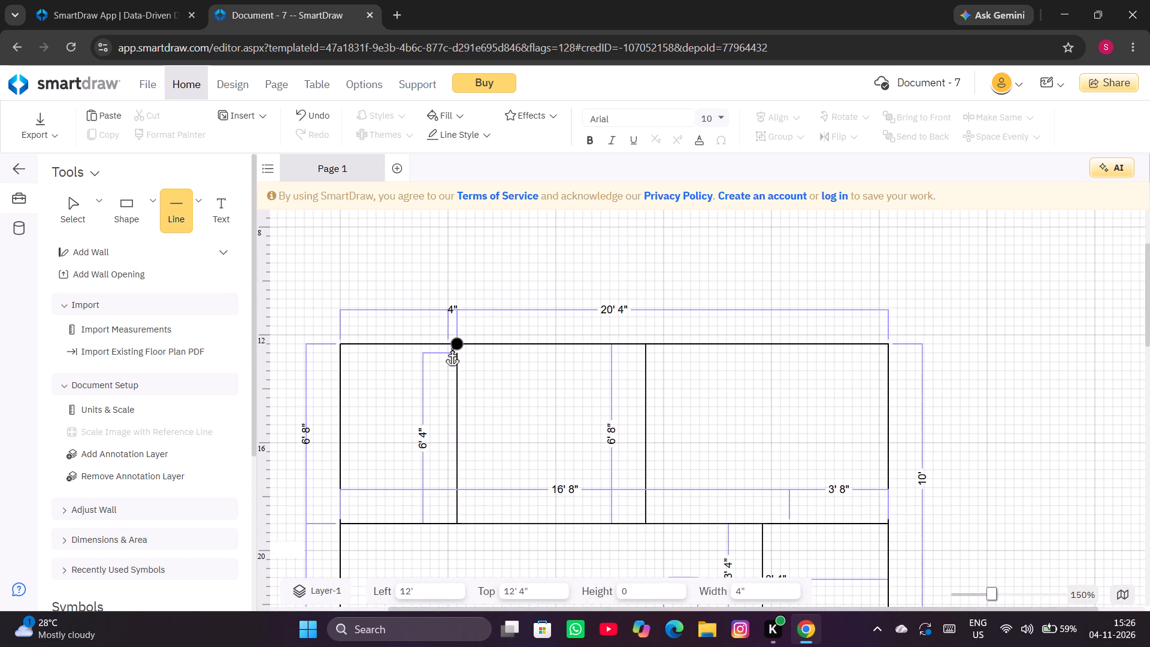
left_click(458, 335)
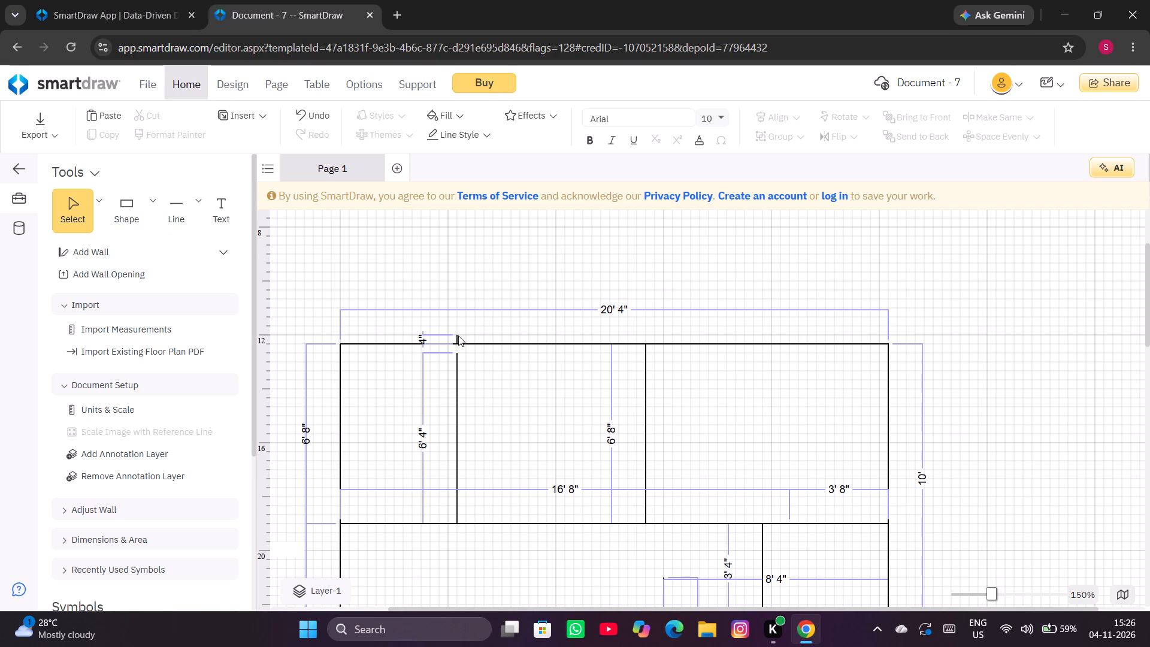
left_click(492, 270)
Examine the whole floor plan from the 20' 4" top wall down to the bottom walls.
scroll(540, 409, "down", 6)
scroll(541, 413, "up", 3)
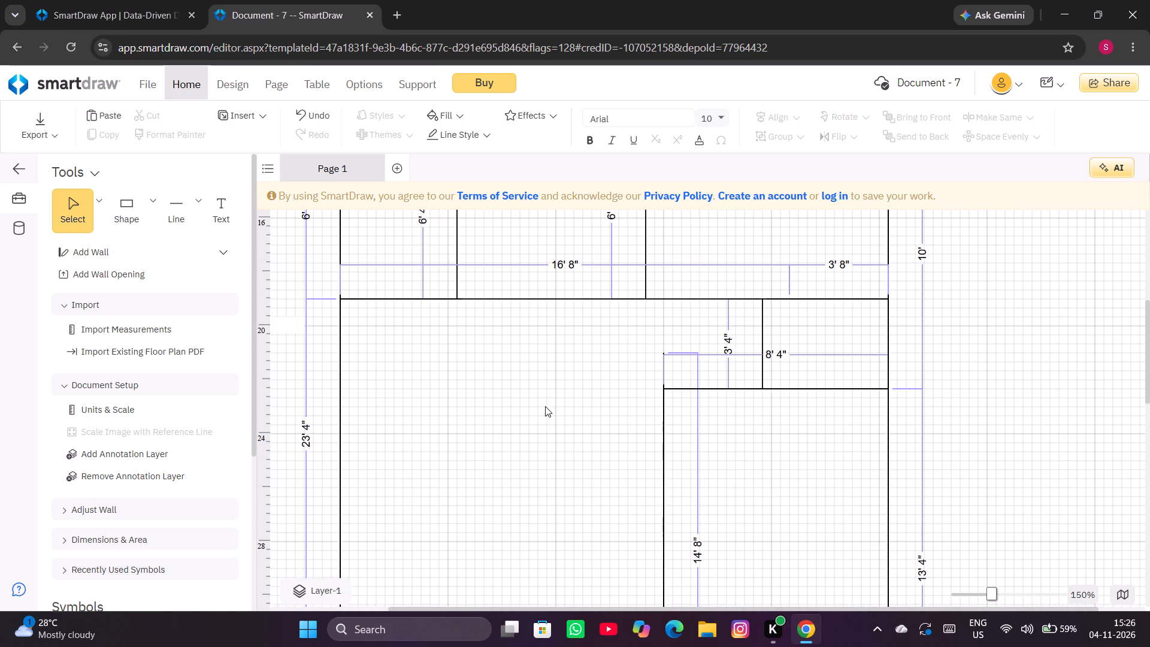
scroll(553, 395, "up", 1)
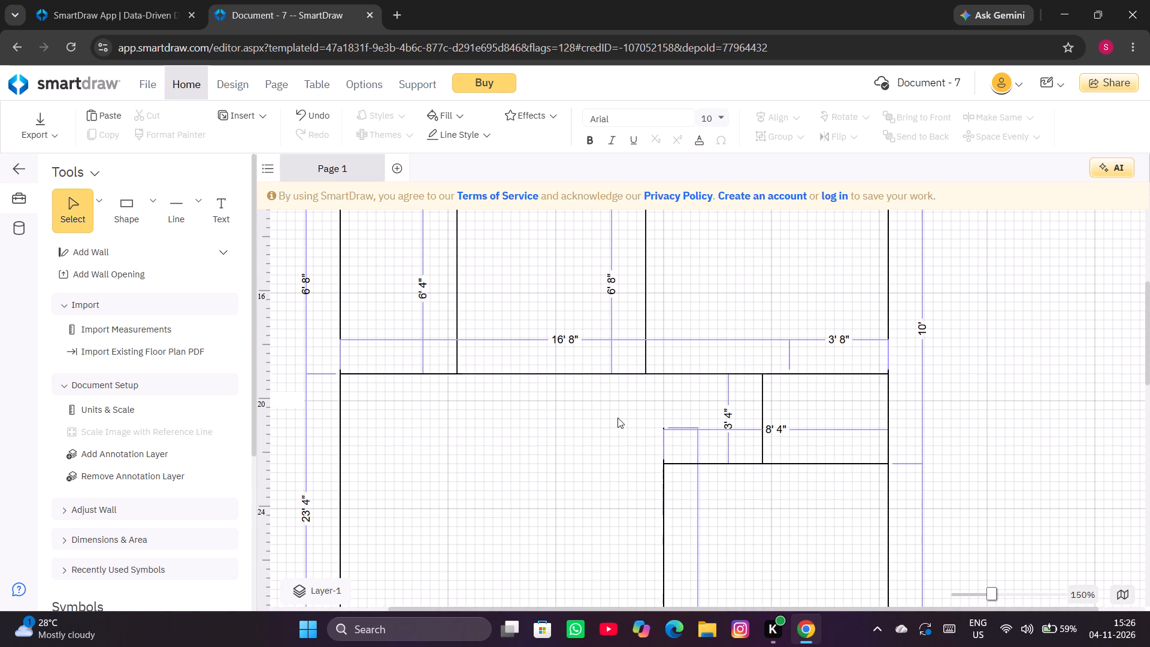
scroll(615, 416, "up", 7)
scroll(586, 401, "down", 6)
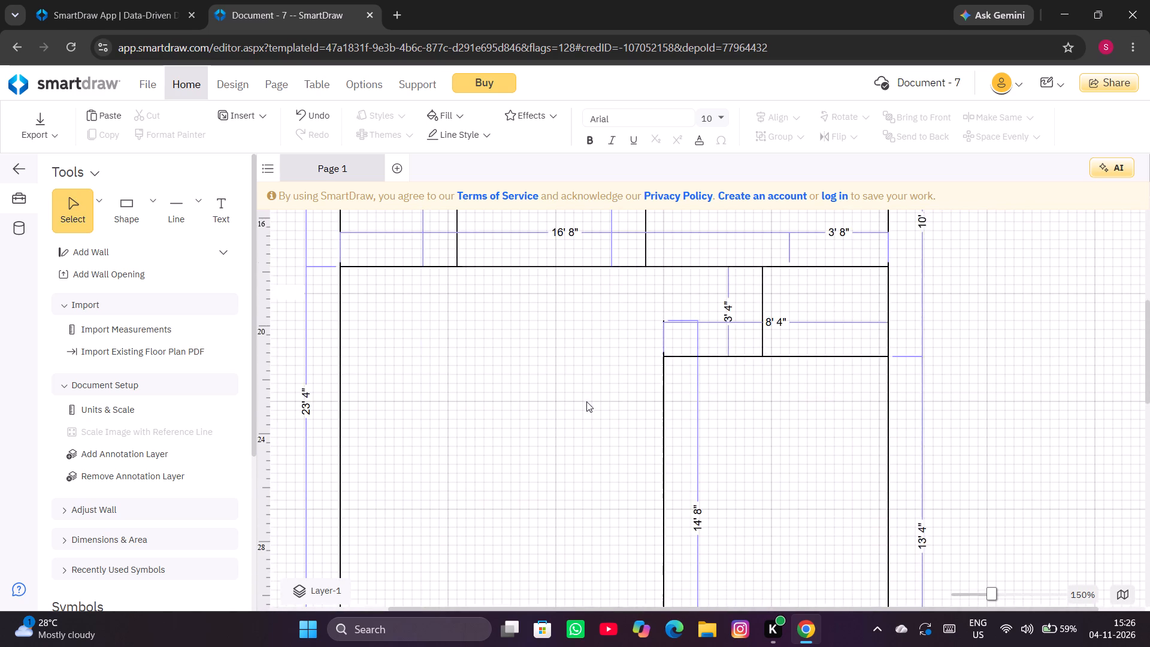
scroll(586, 401, "down", 3)
scroll(579, 398, "up", 1)
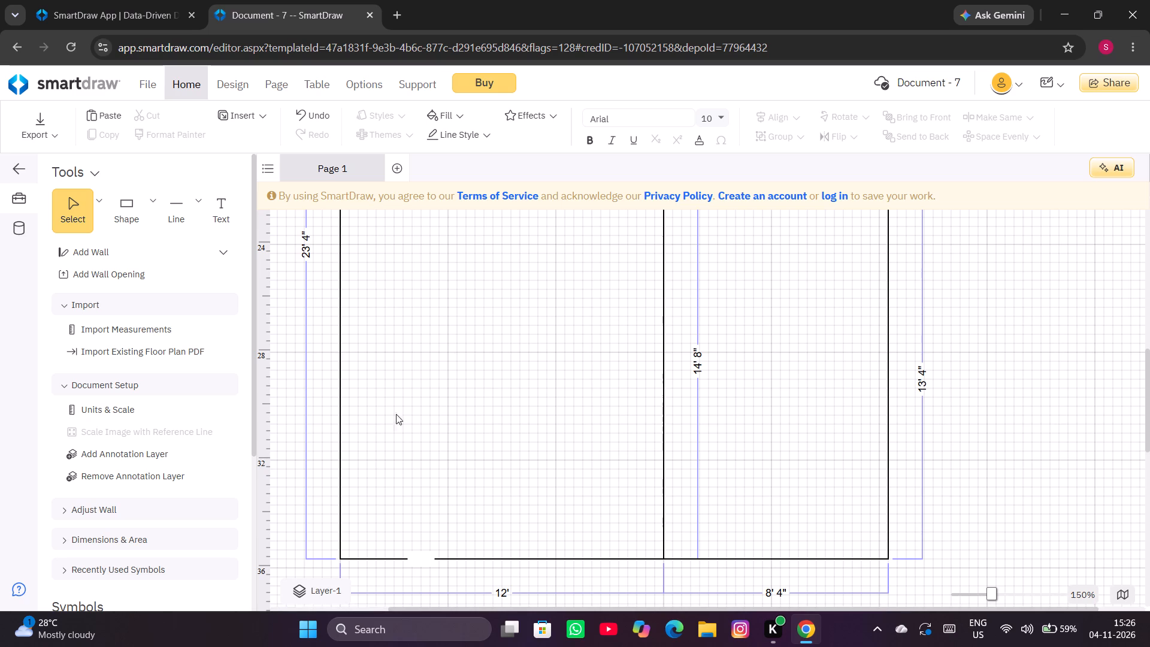
scroll(603, 382, "up", 7)
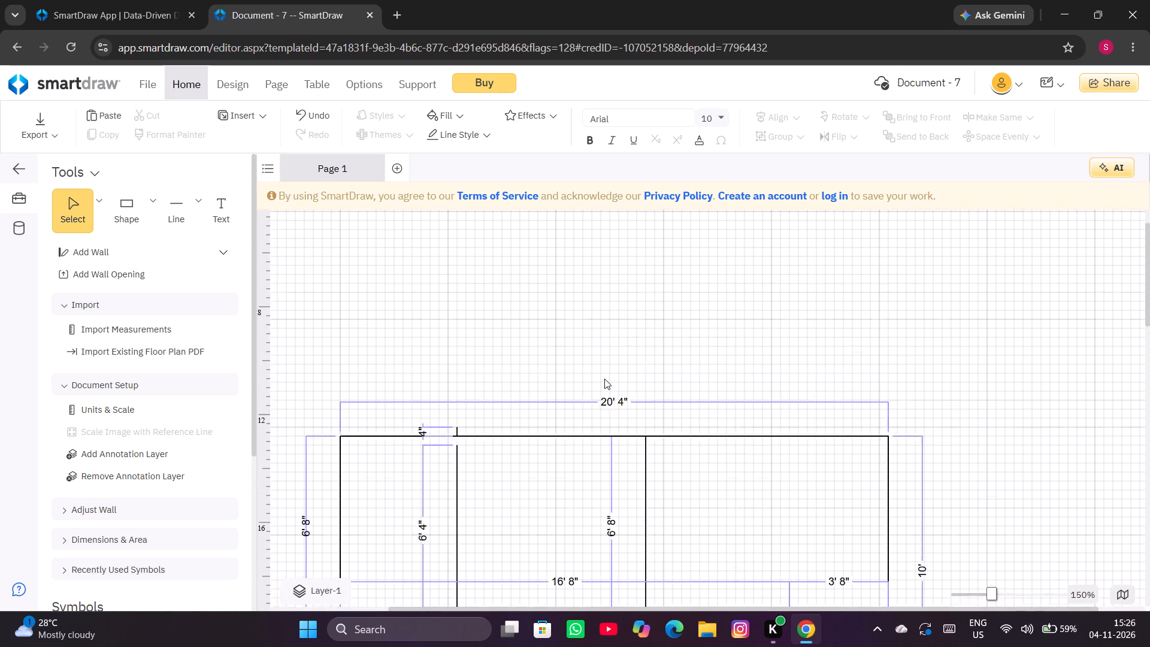
scroll(605, 375, "up", 3)
scroll(606, 375, "down", 9)
scroll(604, 367, "up", 2)
scroll(603, 367, "down", 3)
scroll(603, 363, "up", 5)
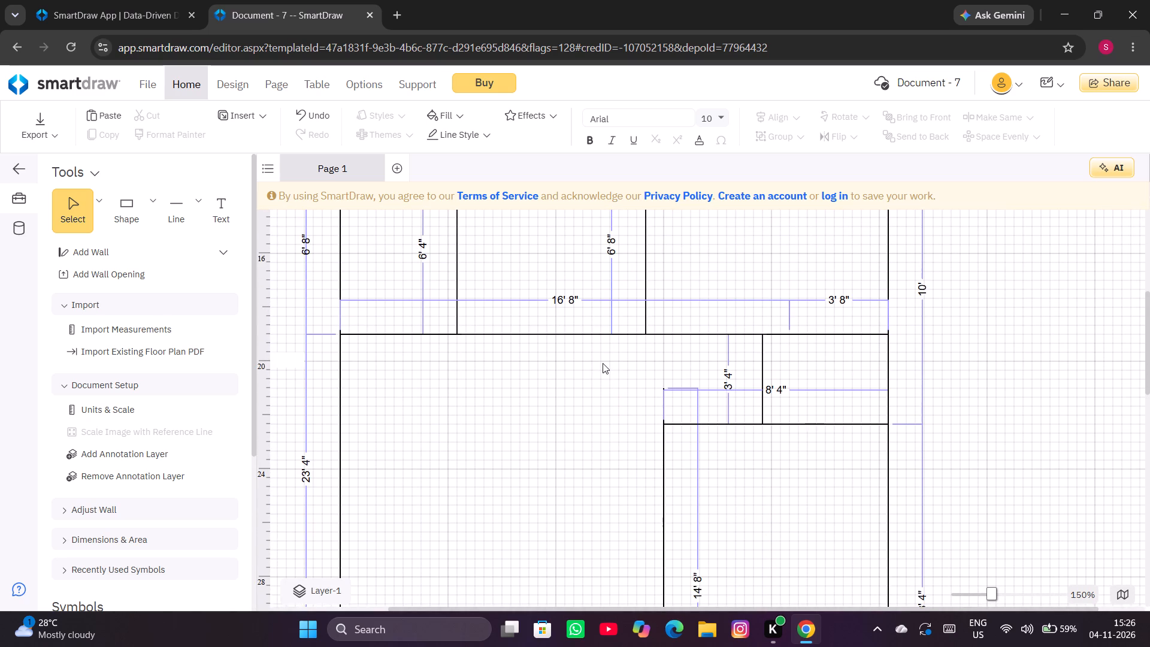
Examine the floor plan from the 20' 4" top wall down to the 12' and 8' 4" bottom walls.
left_click(668, 443)
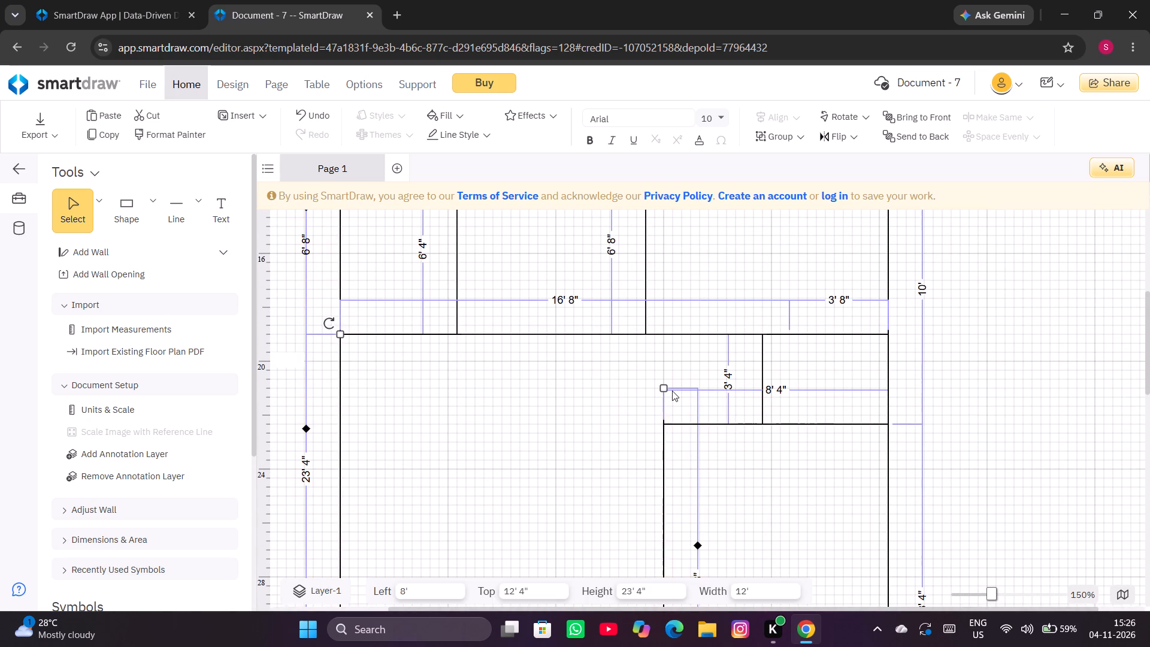
left_click(562, 364)
scroll(579, 400, "up", 2)
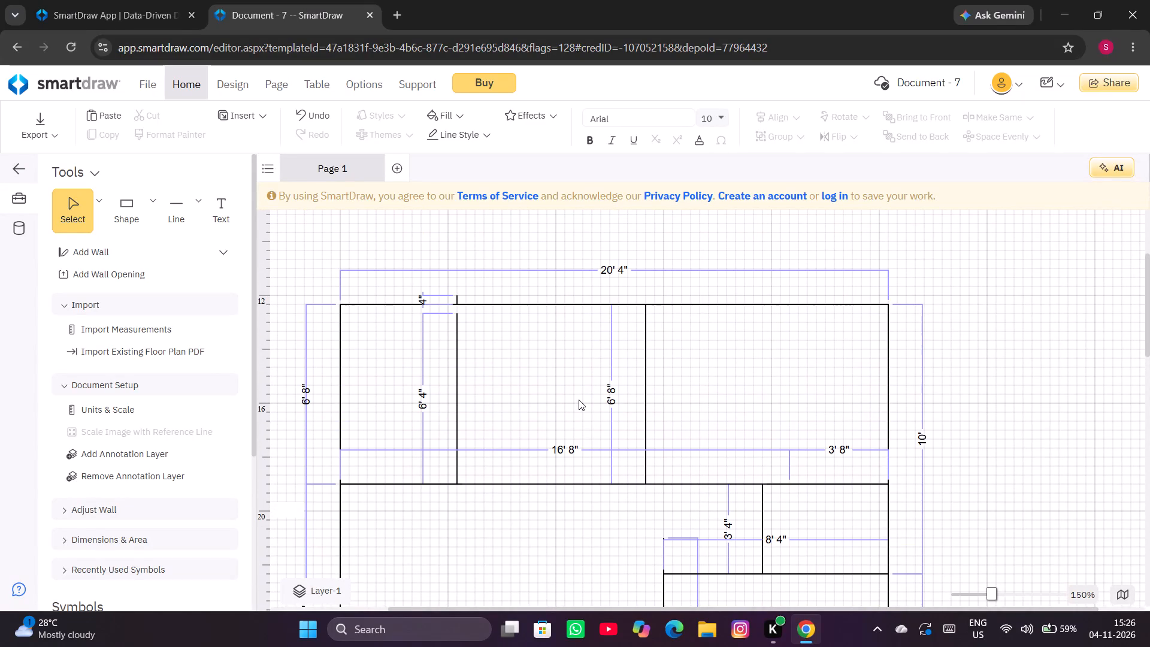
scroll(580, 397, "up", 2)
scroll(580, 398, "down", 2)
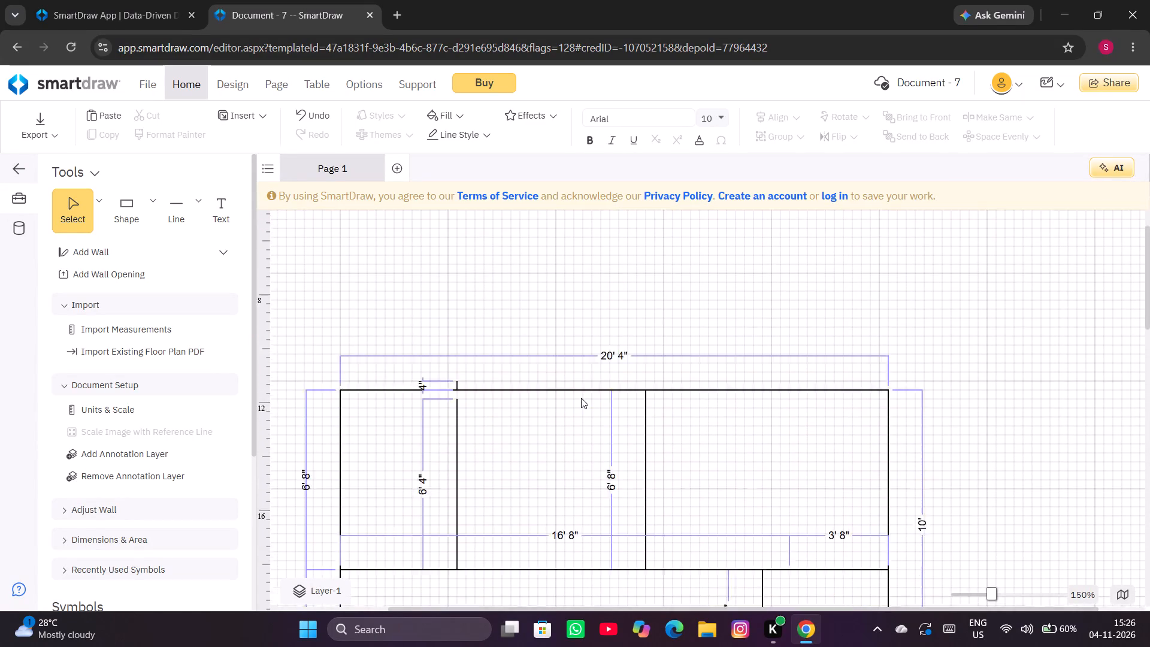
scroll(530, 416, "down", 6)
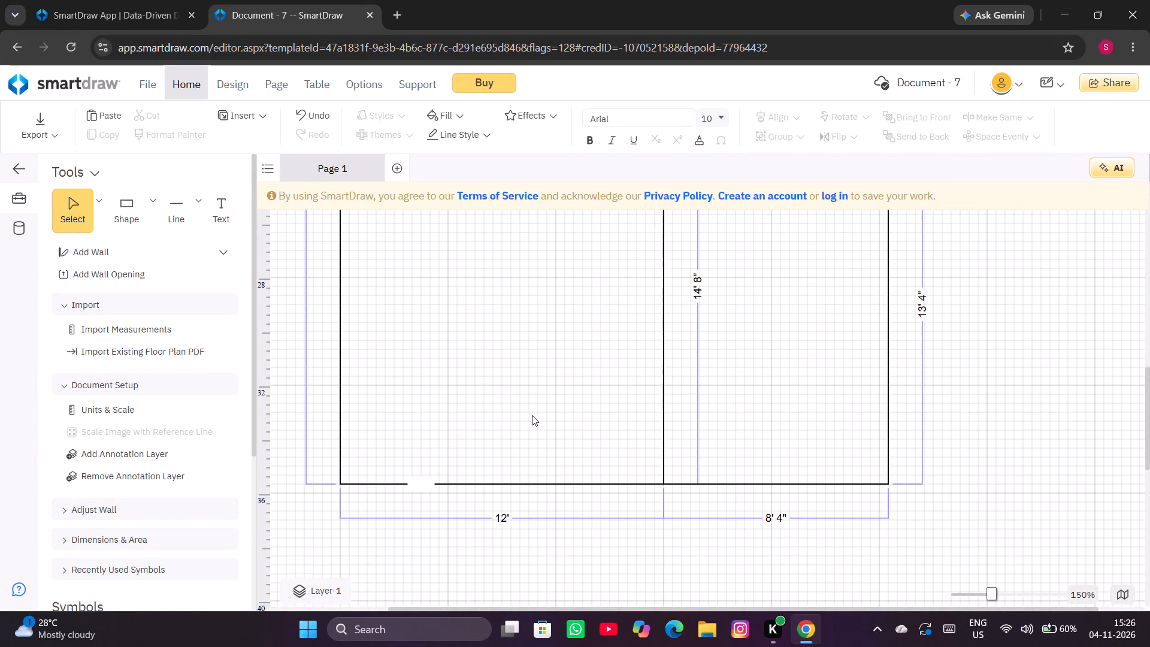
scroll(532, 415, "up", 6)
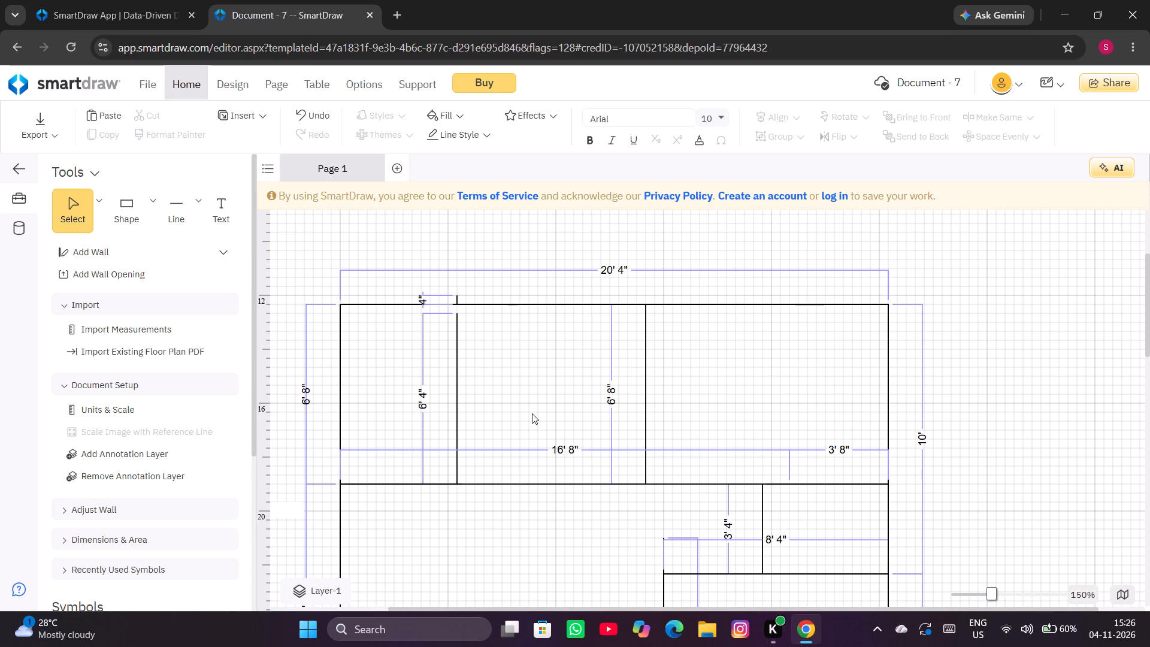
Extend the 6' 4" divider to 6' 8" so it spans from the 20' 4" top wall to the 16' 8" horizontal wall.
left_click(459, 376)
left_click_drag(457, 311, 458, 301)
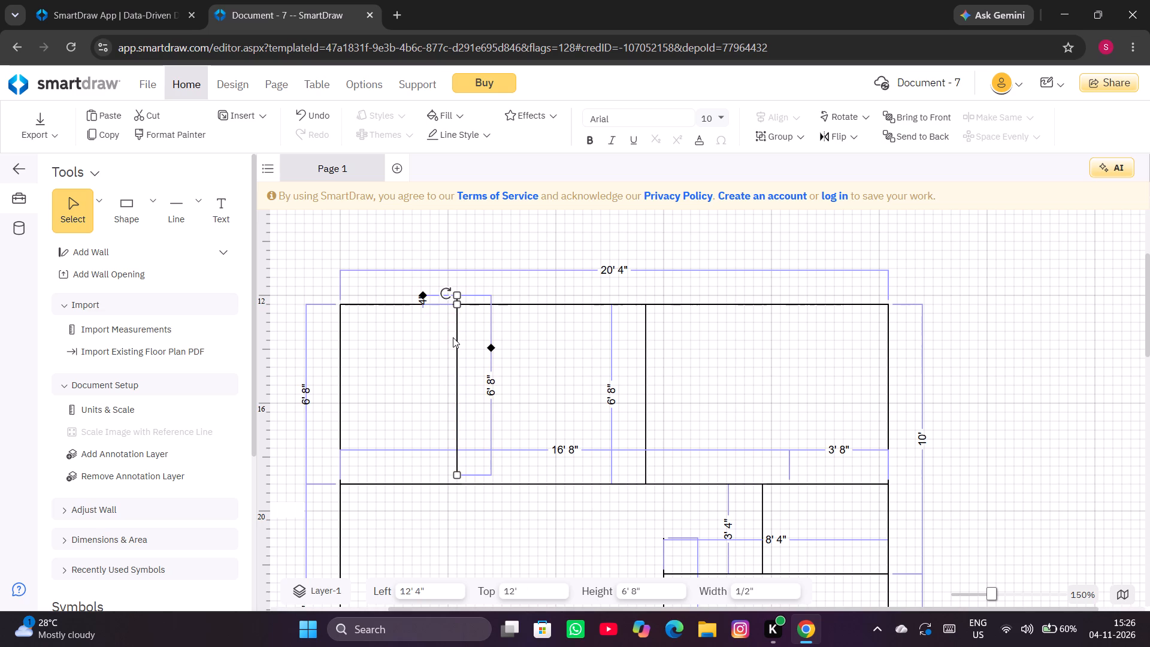
left_click(472, 377)
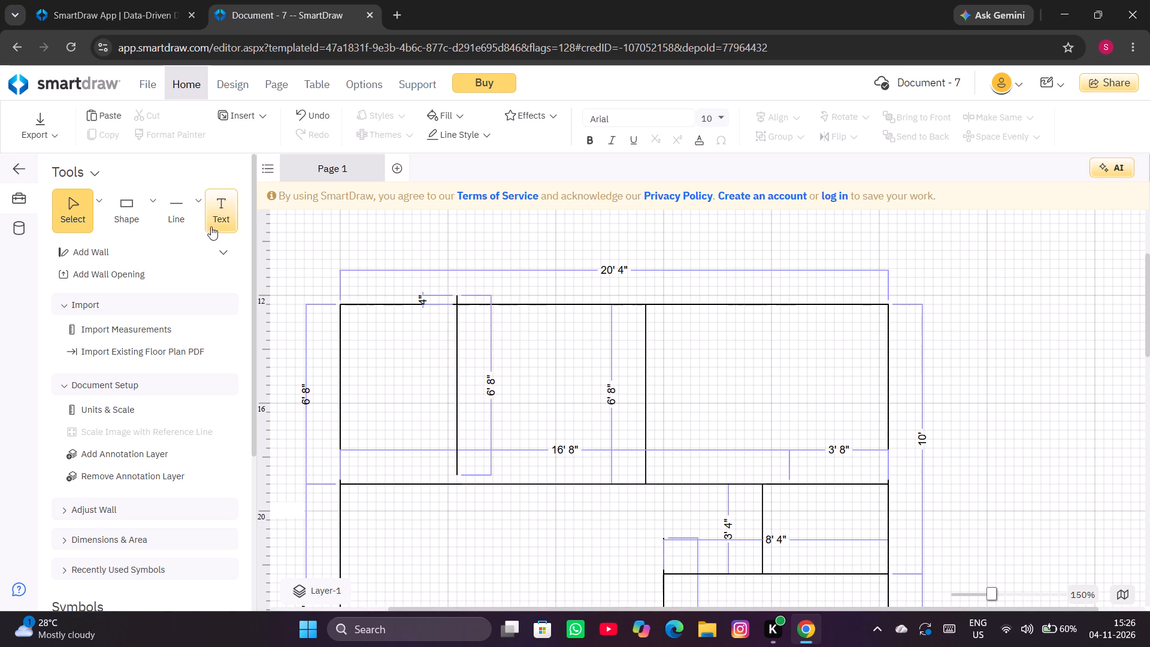
left_click(461, 440)
left_click_drag(456, 416, 457, 434)
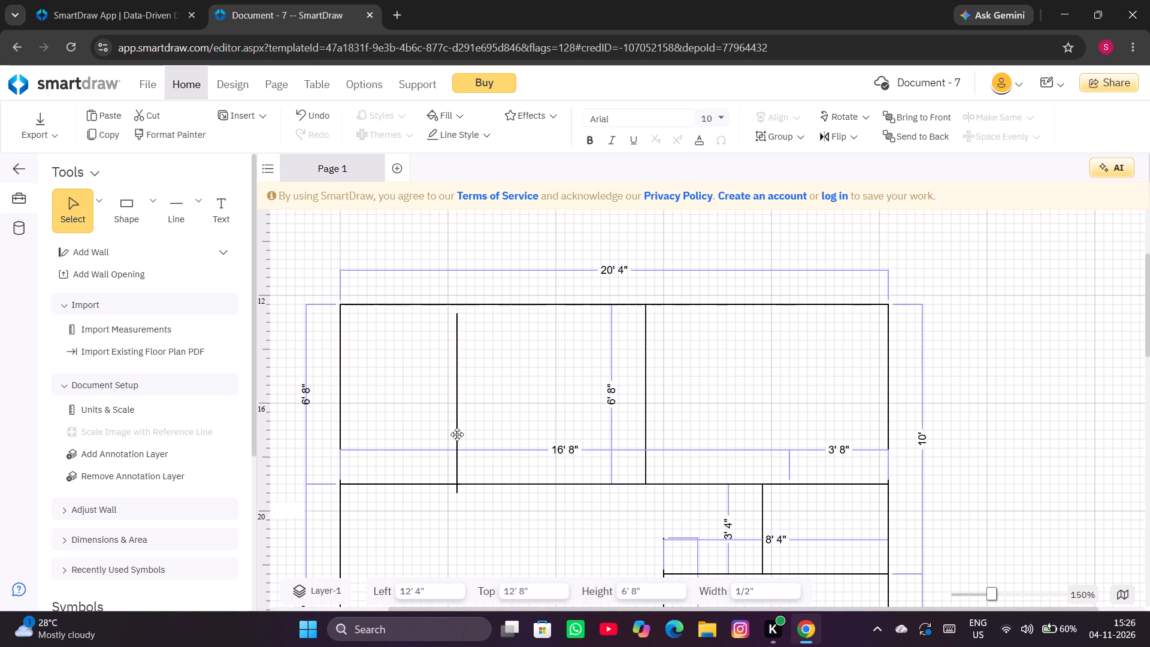
left_click_drag(457, 434, 455, 428)
left_click_drag(459, 477, 452, 481)
left_click(422, 403)
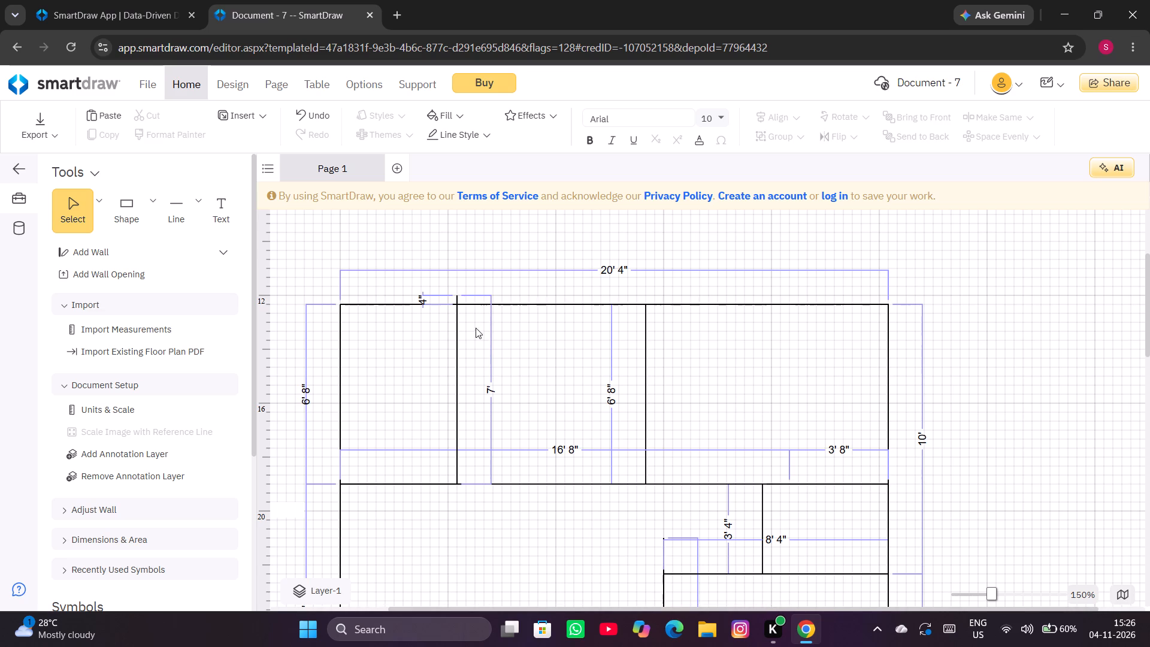
left_click(456, 300)
left_click_drag(456, 293, 456, 300)
left_click(461, 249)
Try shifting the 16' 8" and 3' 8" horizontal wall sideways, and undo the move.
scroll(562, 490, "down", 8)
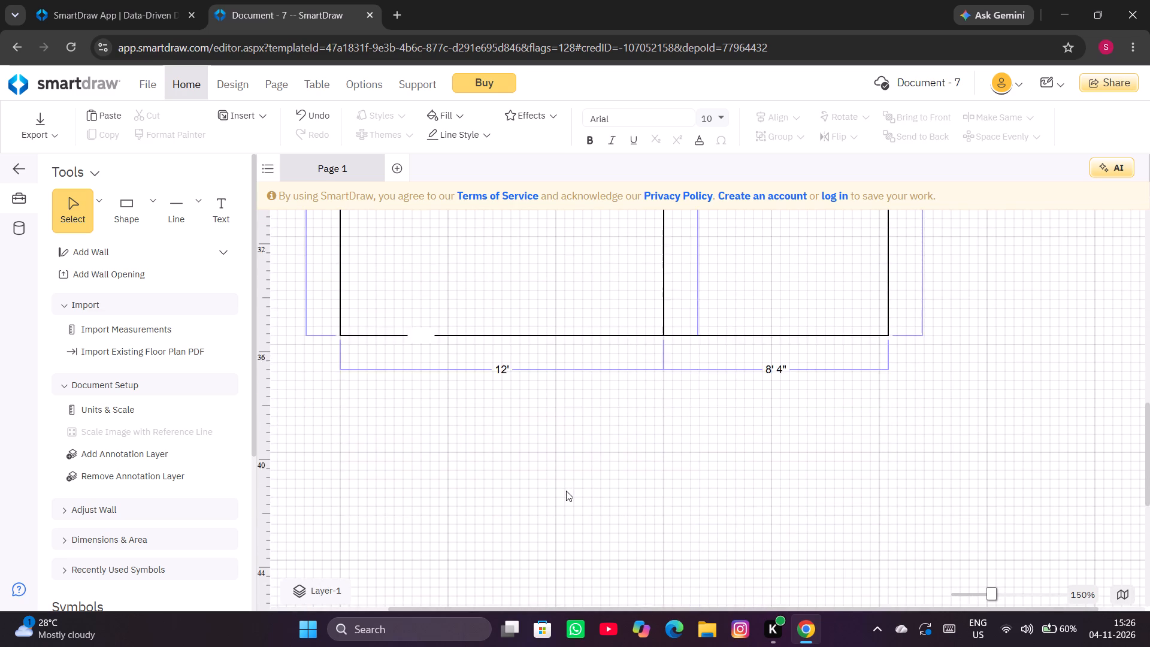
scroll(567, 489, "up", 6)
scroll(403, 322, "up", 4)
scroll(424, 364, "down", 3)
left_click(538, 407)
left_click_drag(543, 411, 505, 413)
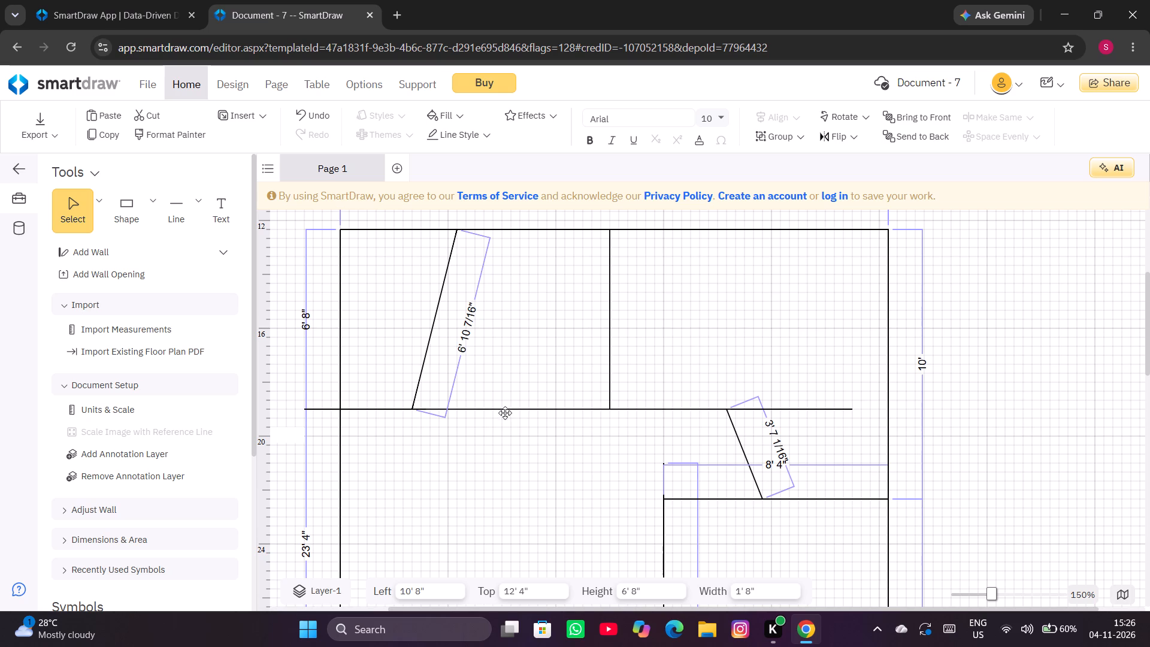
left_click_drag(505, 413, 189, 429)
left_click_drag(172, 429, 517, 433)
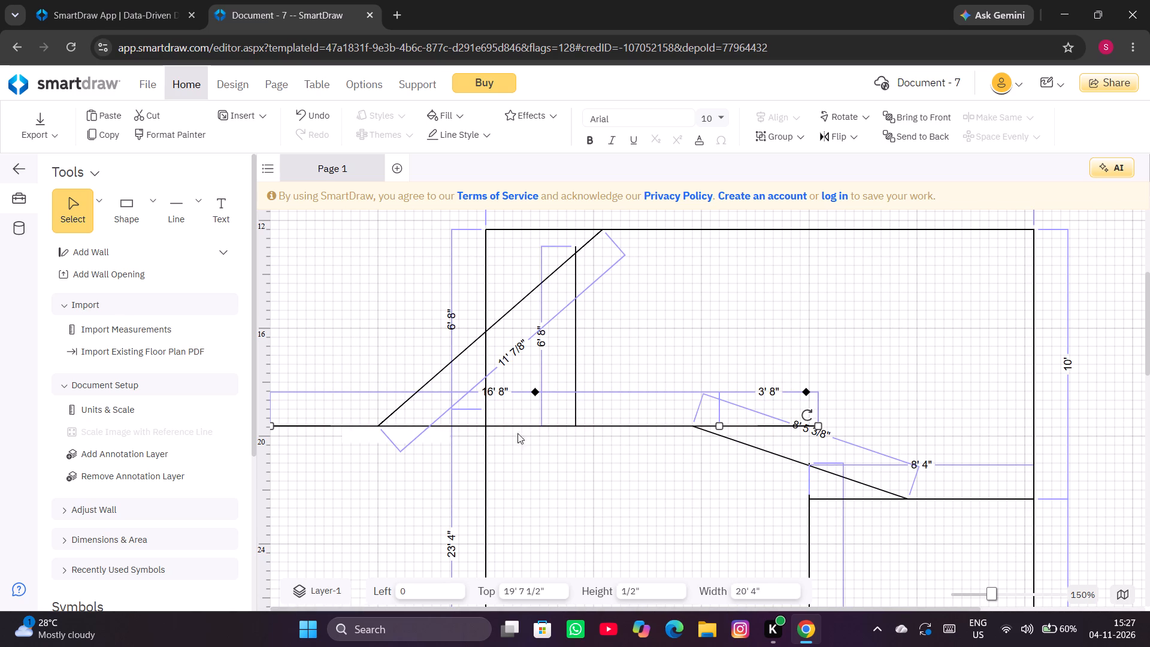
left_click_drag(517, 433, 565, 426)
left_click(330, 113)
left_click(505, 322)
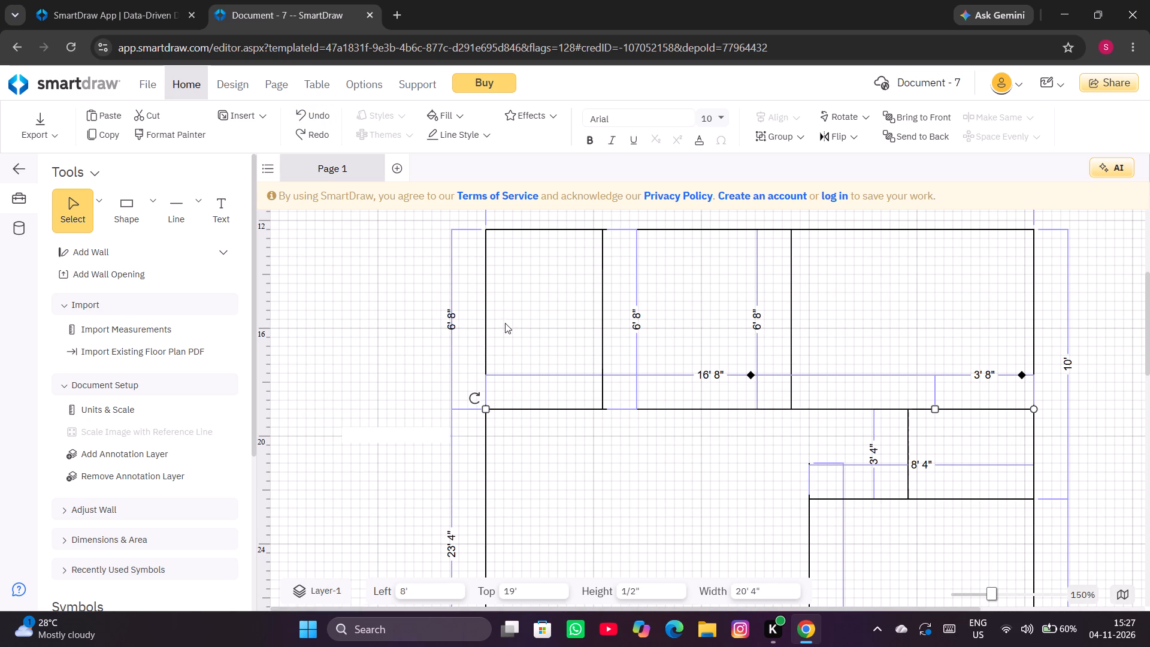
Examine the whole plan, from the bottom walls up to the upper rooms and their dividers.
scroll(259, 325, "up", 6)
scroll(259, 325, "down", 9)
scroll(428, 313, "up", 7)
scroll(430, 318, "down", 9)
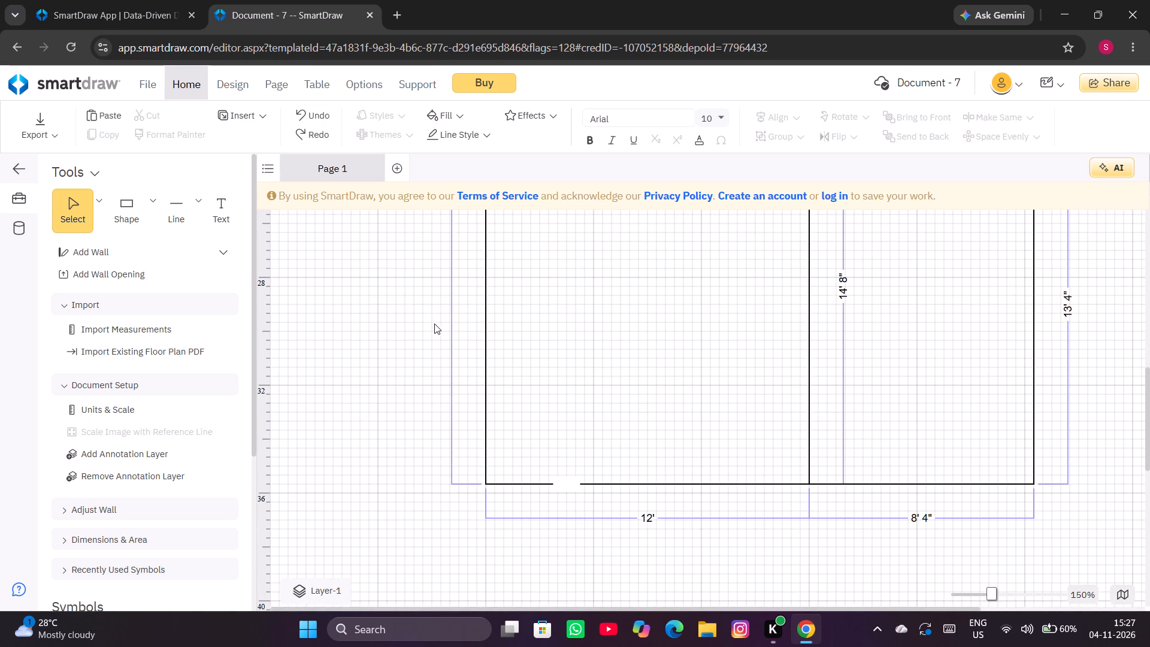
scroll(611, 370, "left", 2)
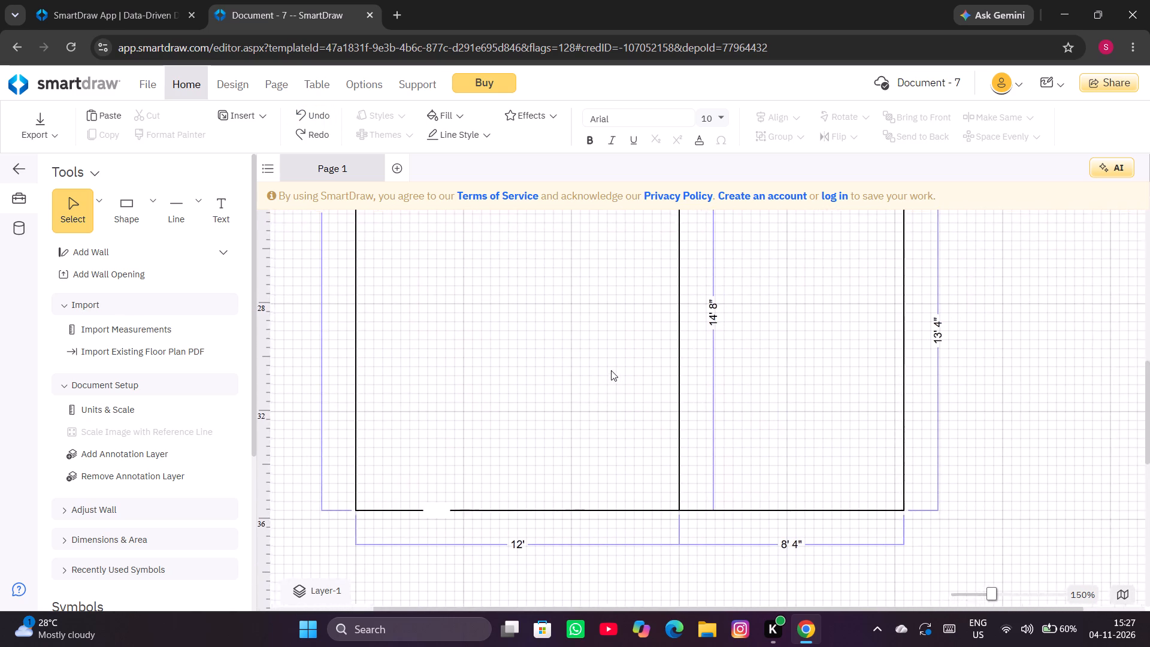
scroll(611, 370, "left", 1)
scroll(611, 370, "up", 4)
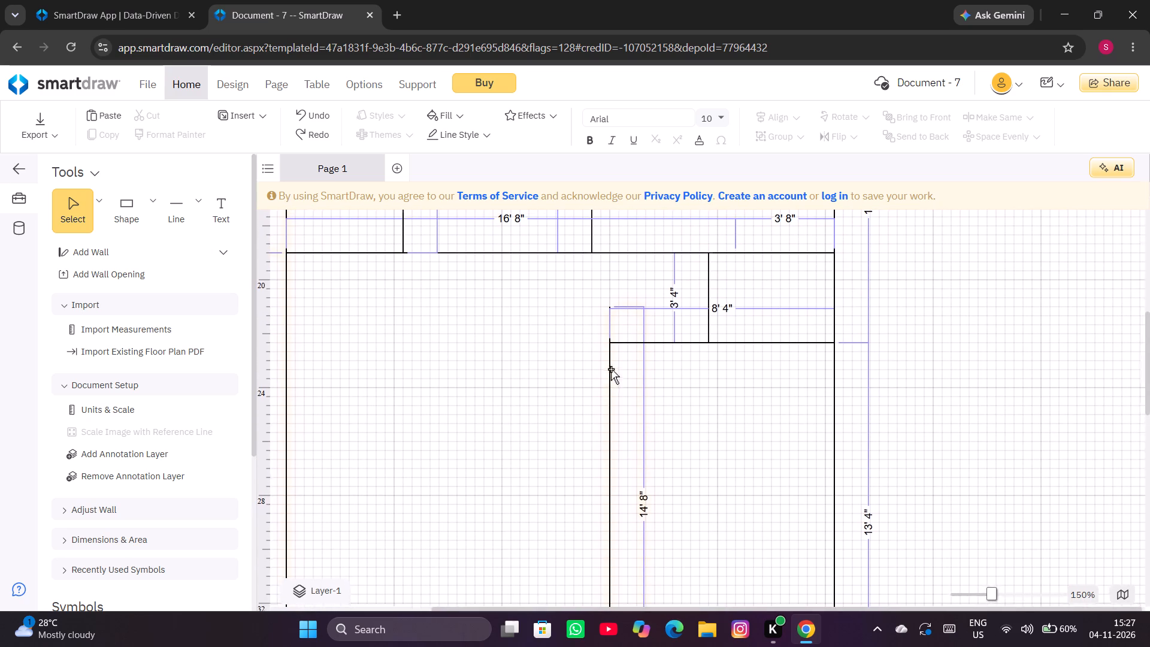
scroll(611, 369, "up", 1)
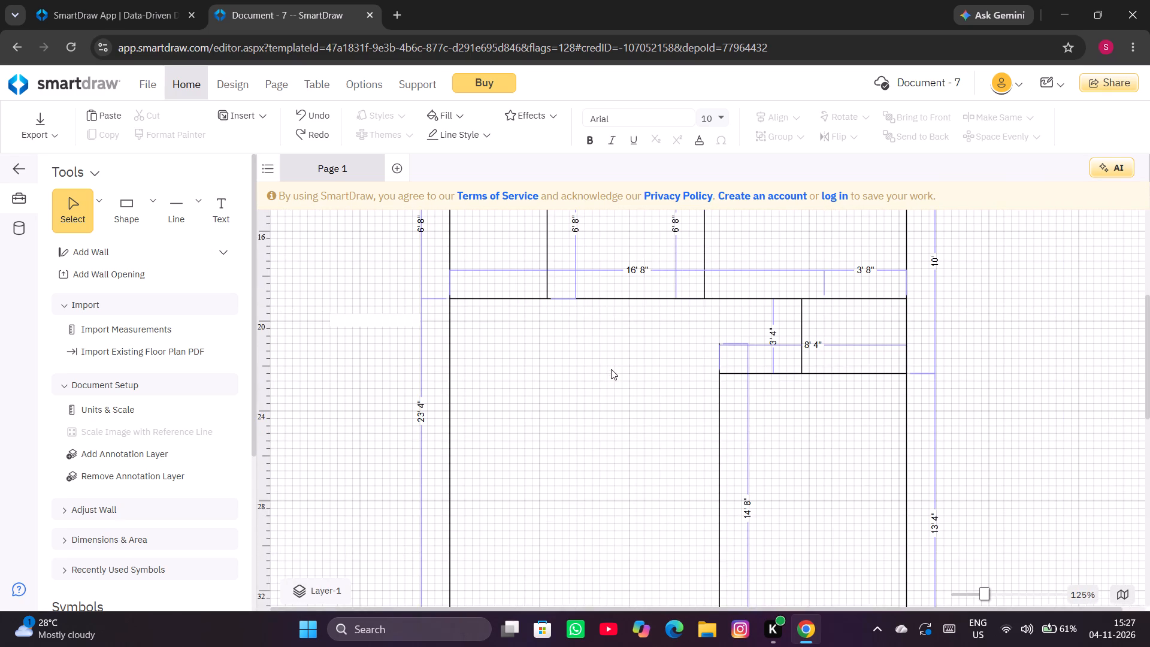
scroll(611, 369, "left", 4)
scroll(193, 244, "left", 1)
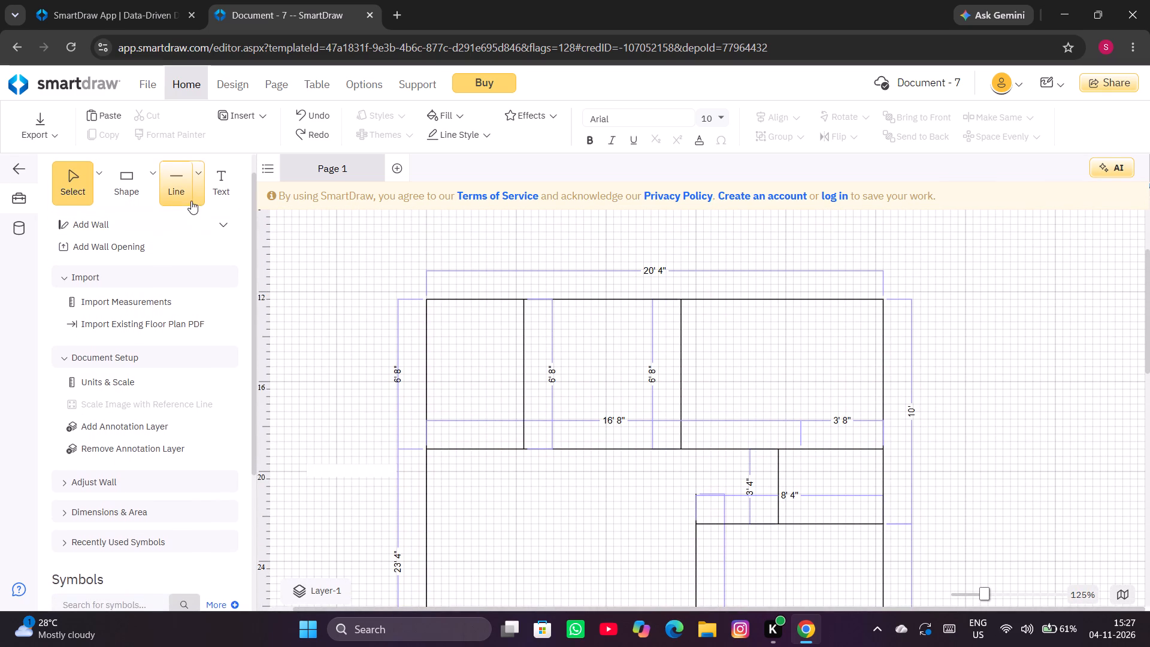
scroll(191, 201, "left", 1)
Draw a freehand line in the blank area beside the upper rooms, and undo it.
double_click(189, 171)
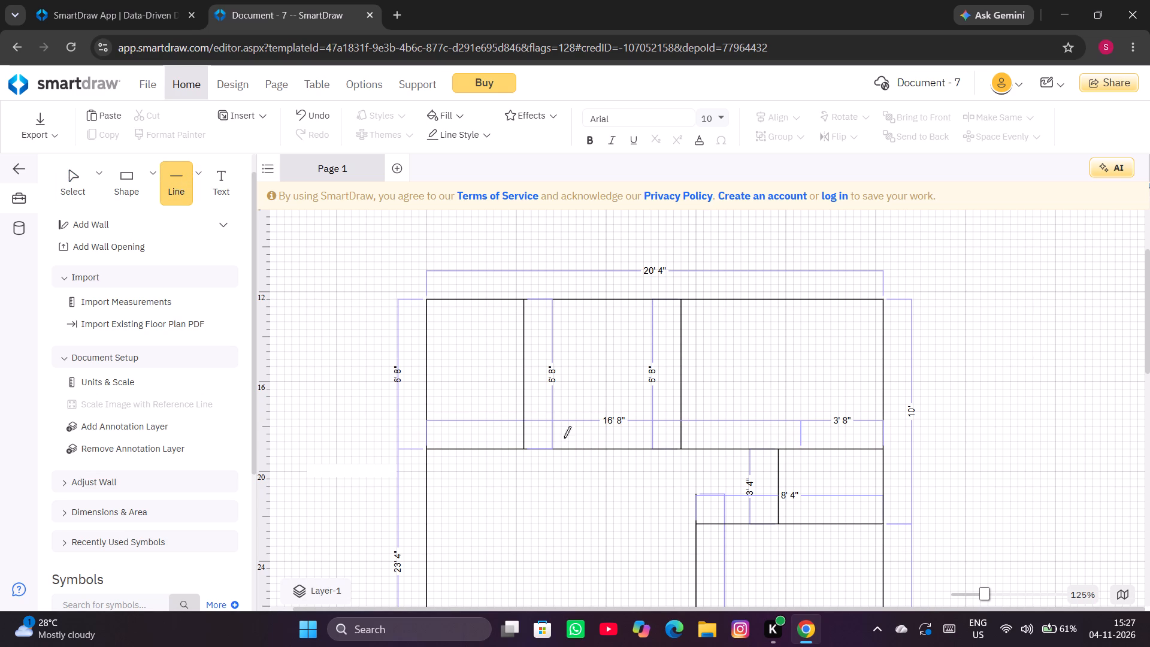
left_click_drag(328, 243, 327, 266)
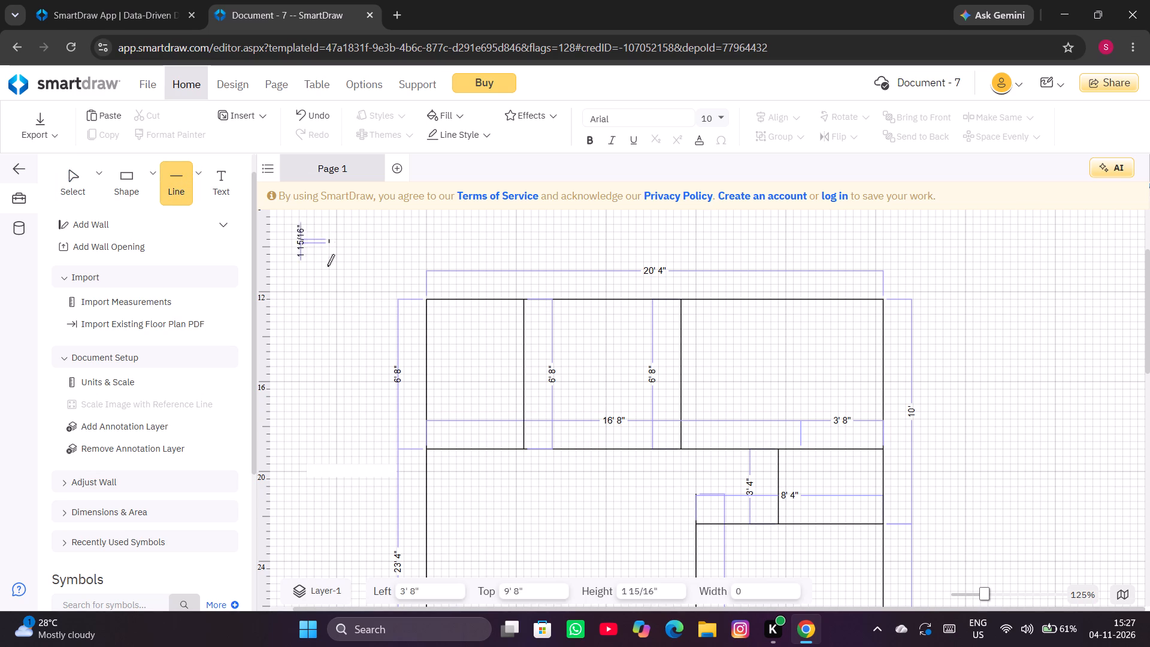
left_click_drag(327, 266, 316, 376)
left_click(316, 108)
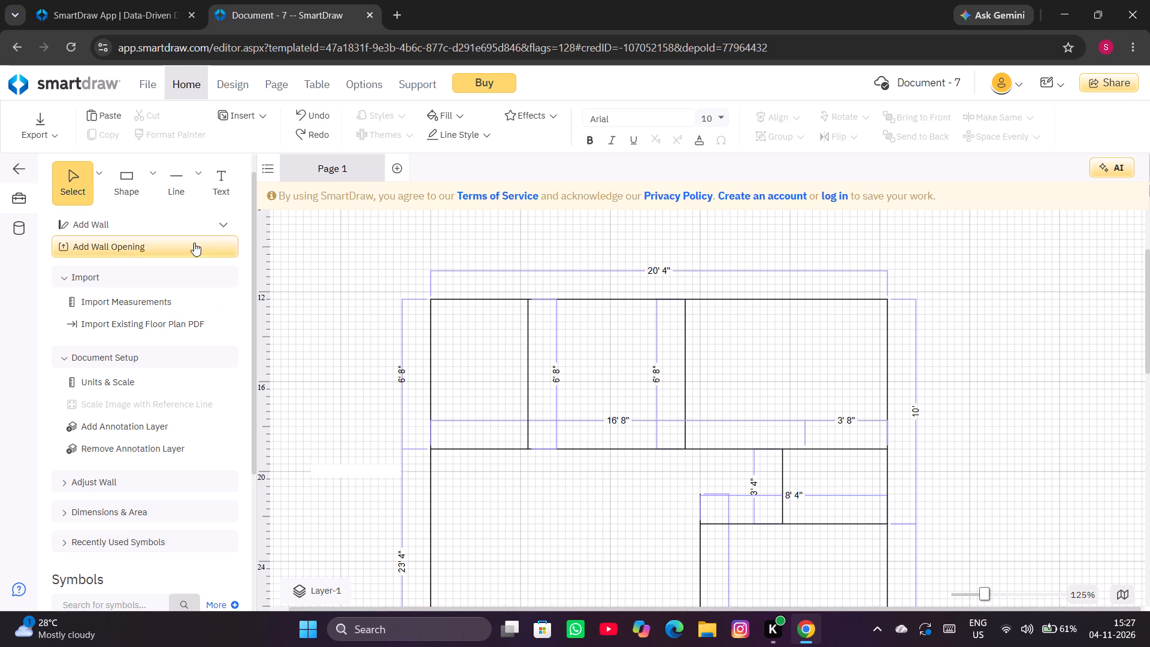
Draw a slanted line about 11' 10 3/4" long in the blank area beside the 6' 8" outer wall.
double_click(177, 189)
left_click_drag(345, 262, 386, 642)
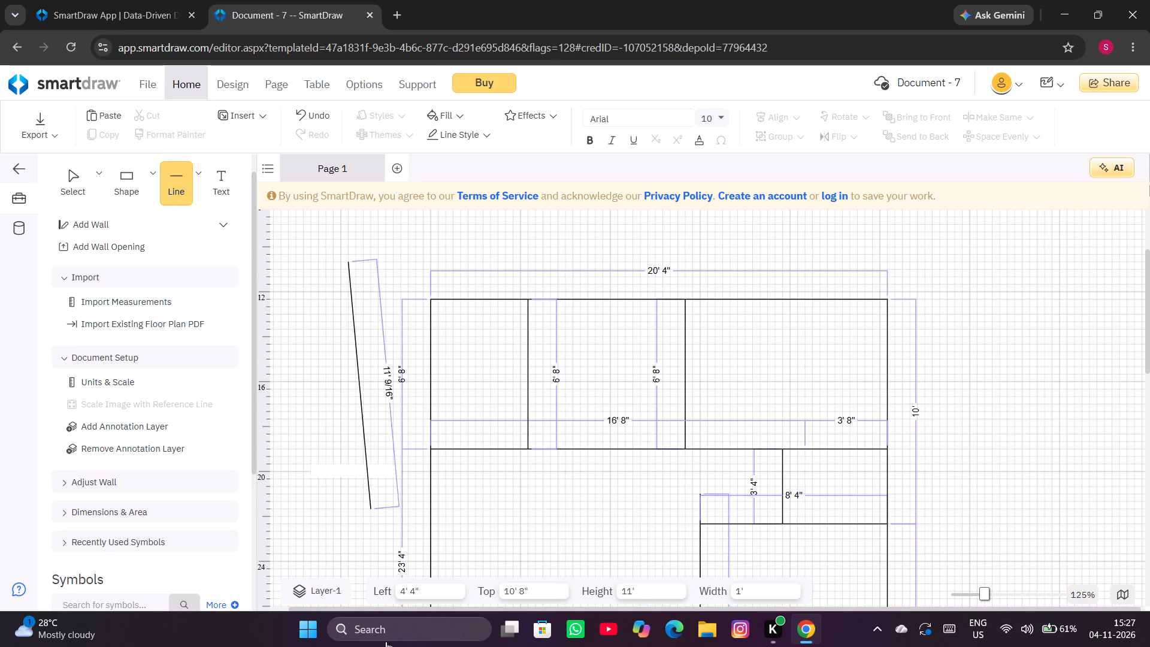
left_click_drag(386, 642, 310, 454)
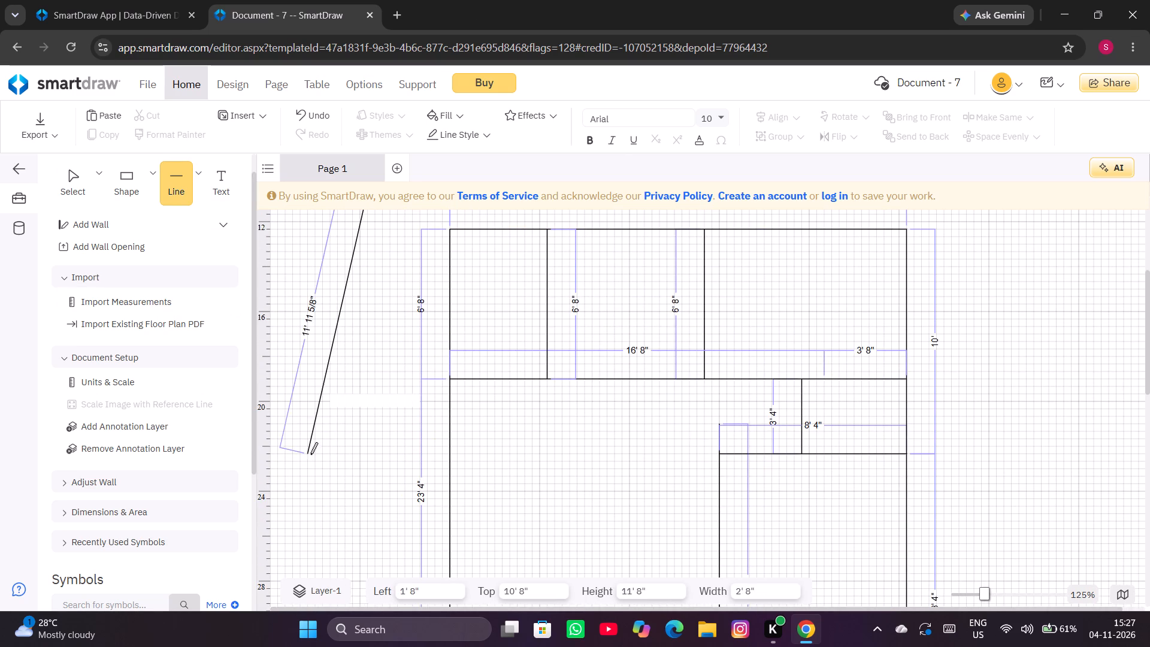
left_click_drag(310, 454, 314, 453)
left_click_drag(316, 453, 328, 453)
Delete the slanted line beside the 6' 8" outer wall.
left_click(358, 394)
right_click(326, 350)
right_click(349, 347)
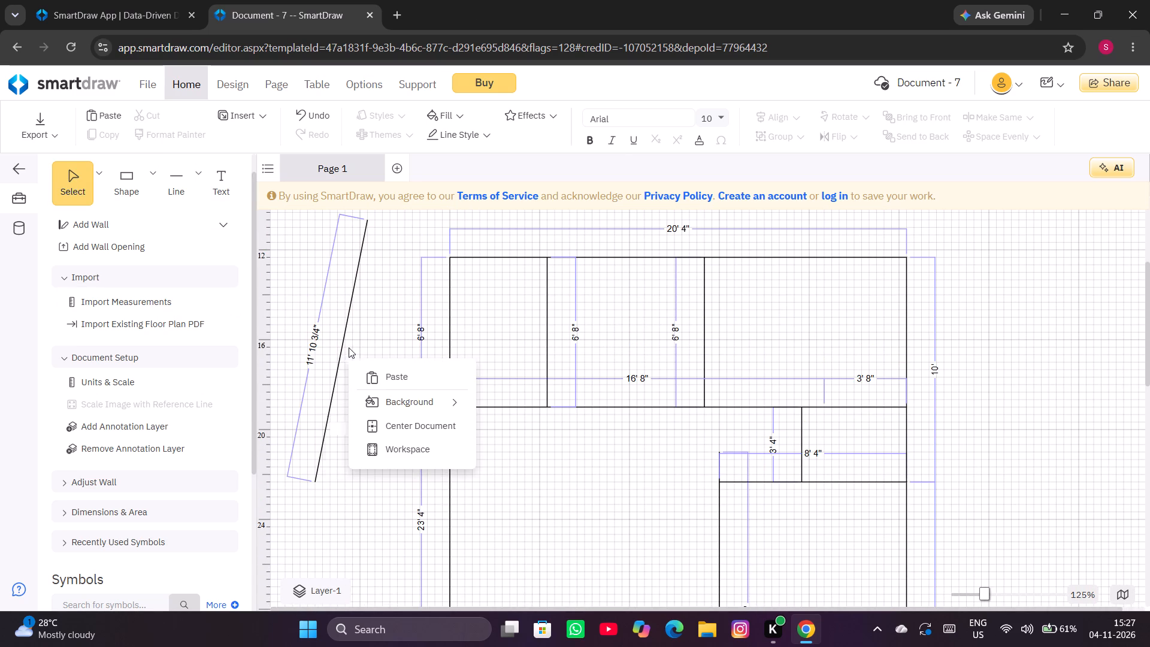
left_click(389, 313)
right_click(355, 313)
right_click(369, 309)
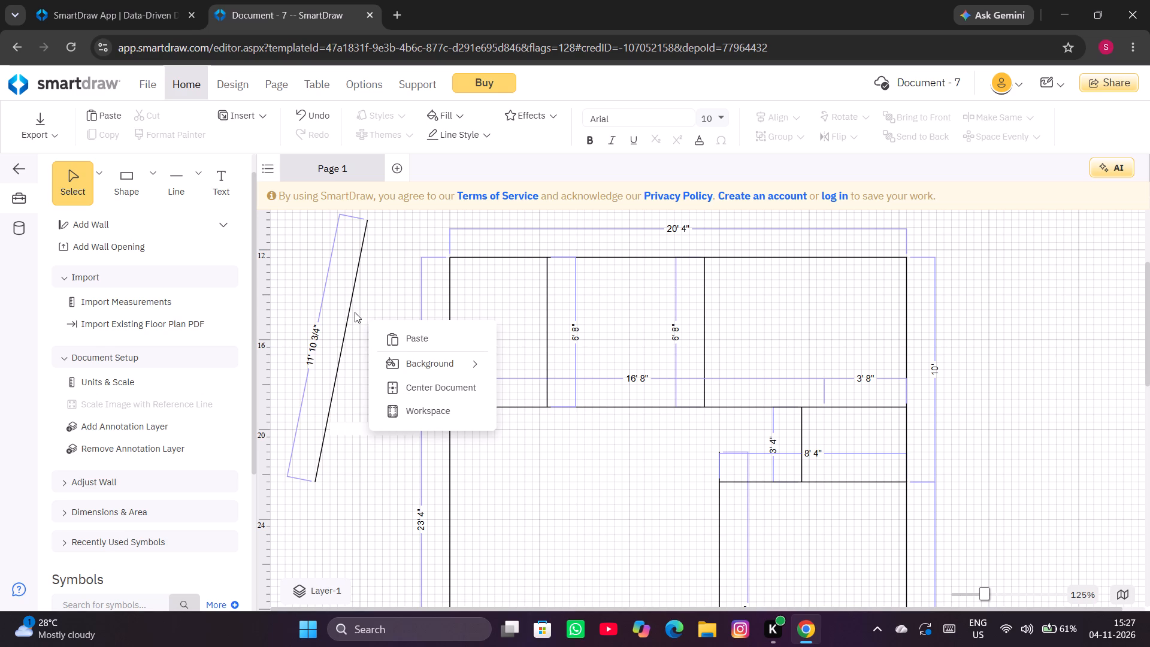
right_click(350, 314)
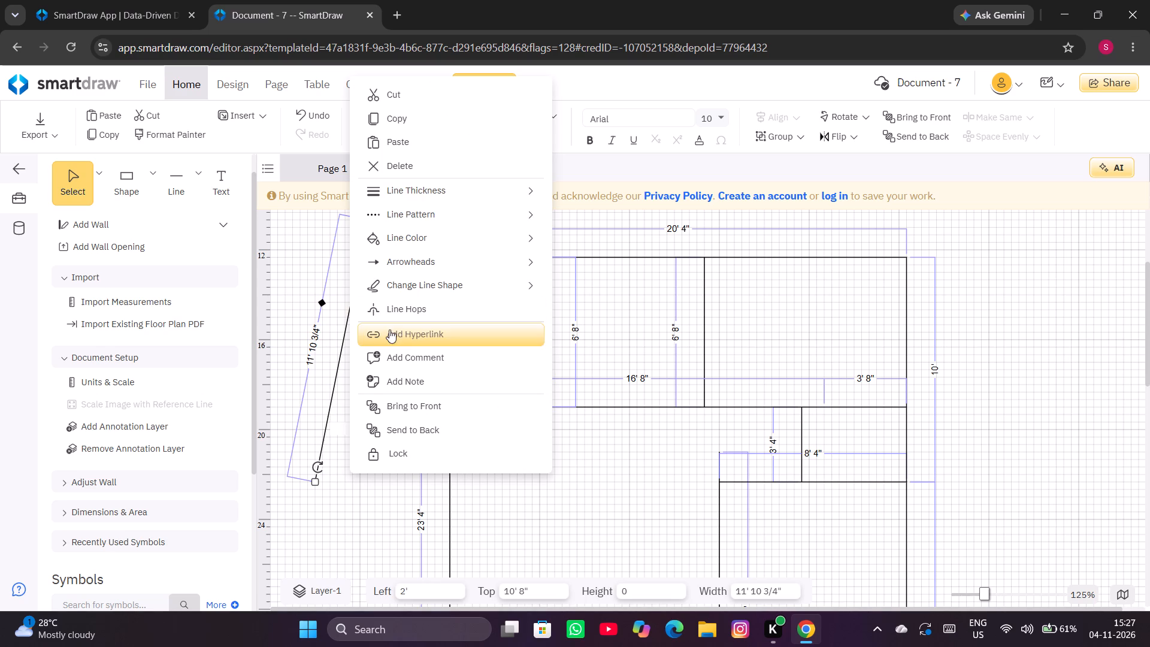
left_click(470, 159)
Examine the plan from the bottom walls up to the upper rooms' second 6' 8" divider.
left_click(359, 286)
scroll(762, 346, "down", 11)
scroll(731, 331, "up", 6)
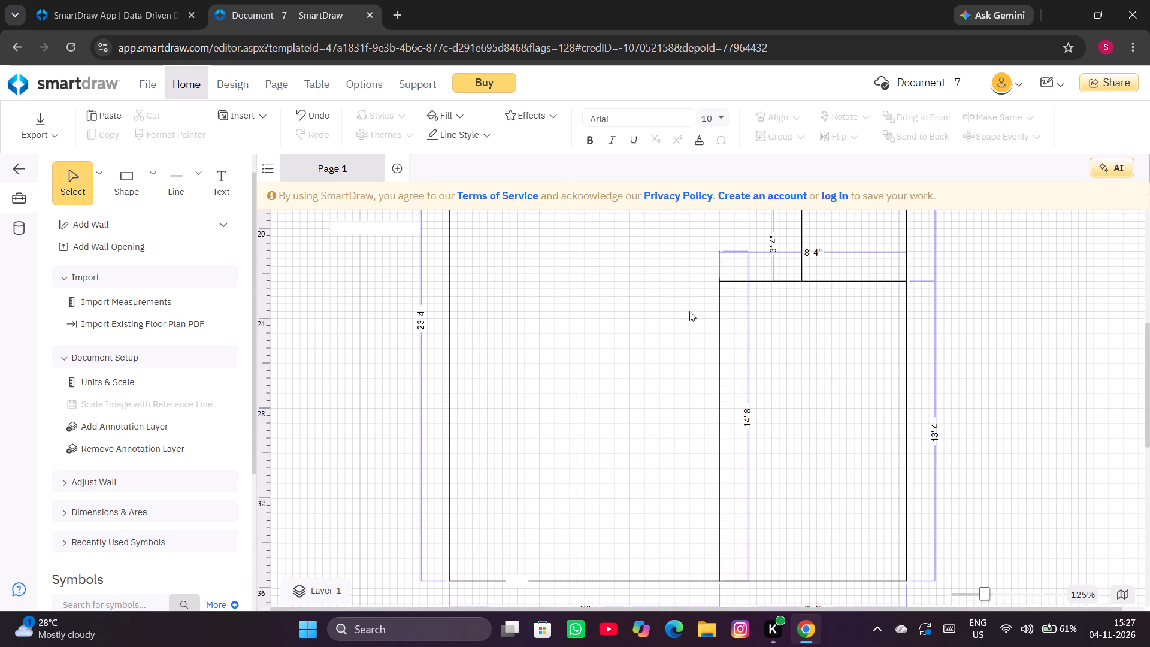
scroll(689, 311, "up", 7)
scroll(683, 309, "down", 2)
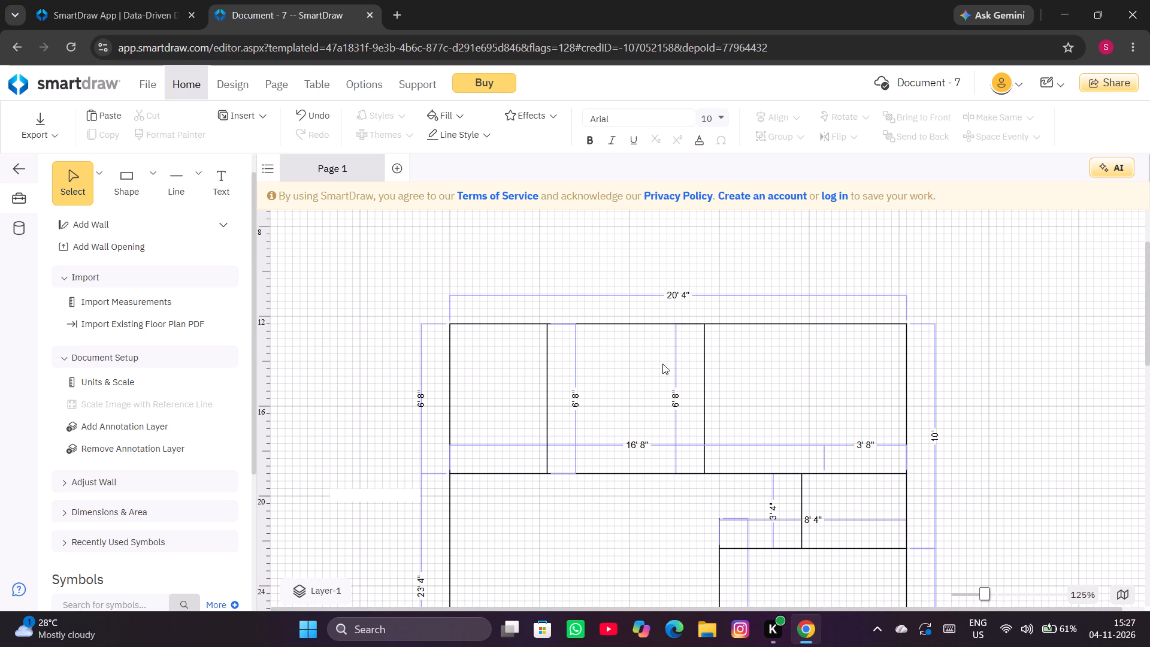
left_click(706, 392)
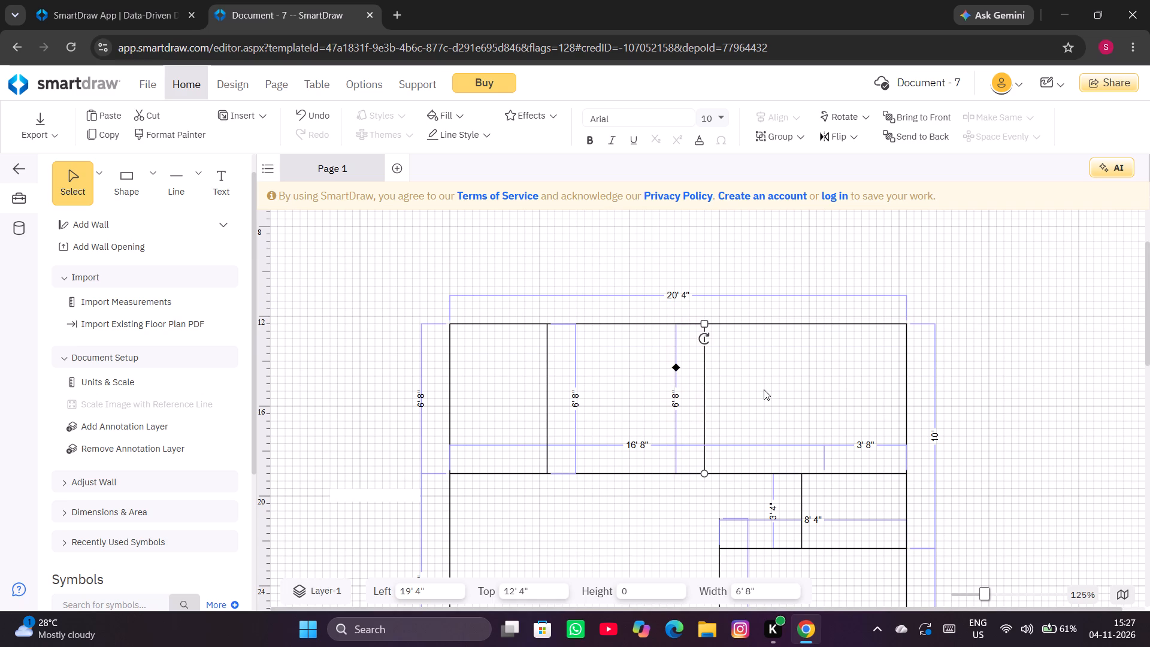
left_click(764, 389)
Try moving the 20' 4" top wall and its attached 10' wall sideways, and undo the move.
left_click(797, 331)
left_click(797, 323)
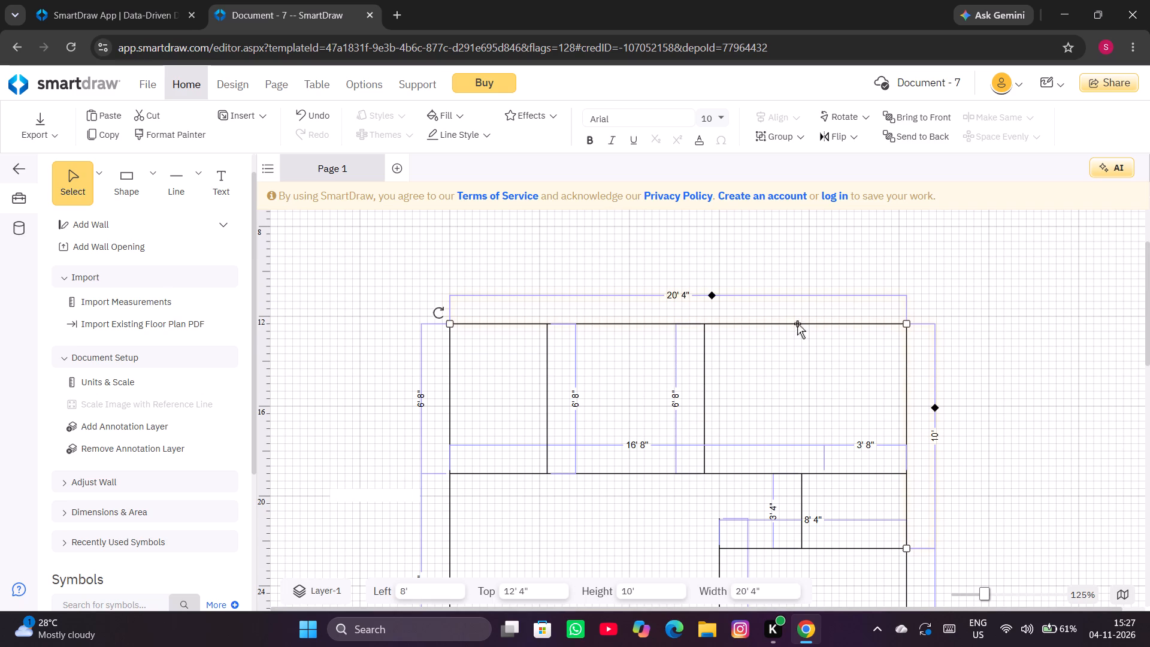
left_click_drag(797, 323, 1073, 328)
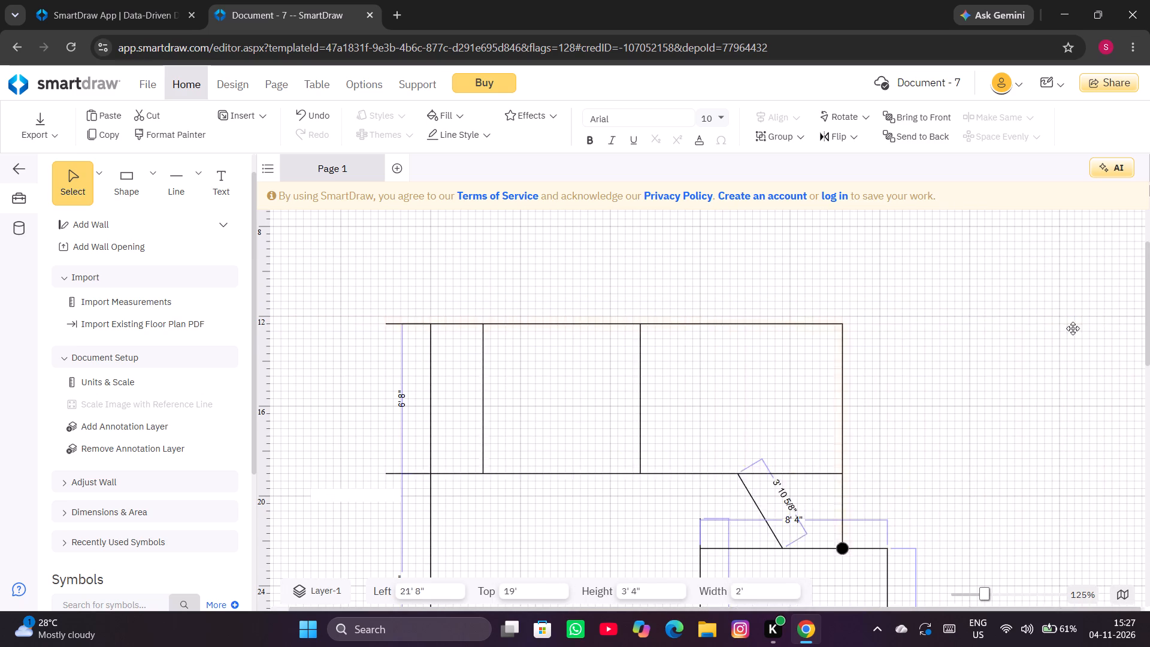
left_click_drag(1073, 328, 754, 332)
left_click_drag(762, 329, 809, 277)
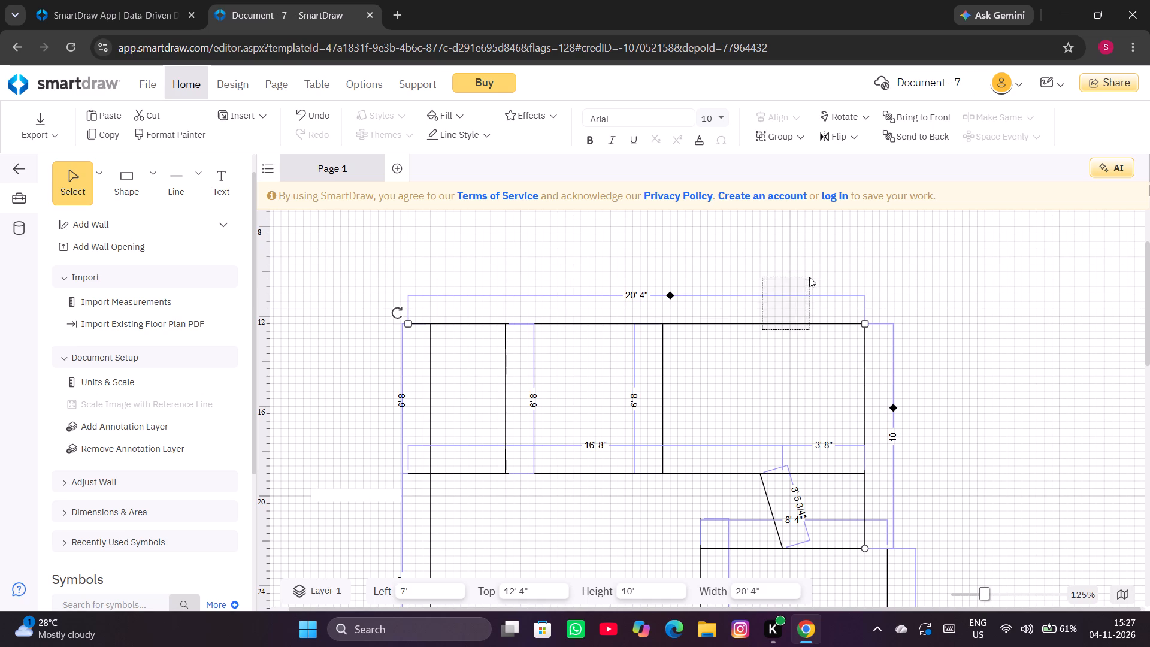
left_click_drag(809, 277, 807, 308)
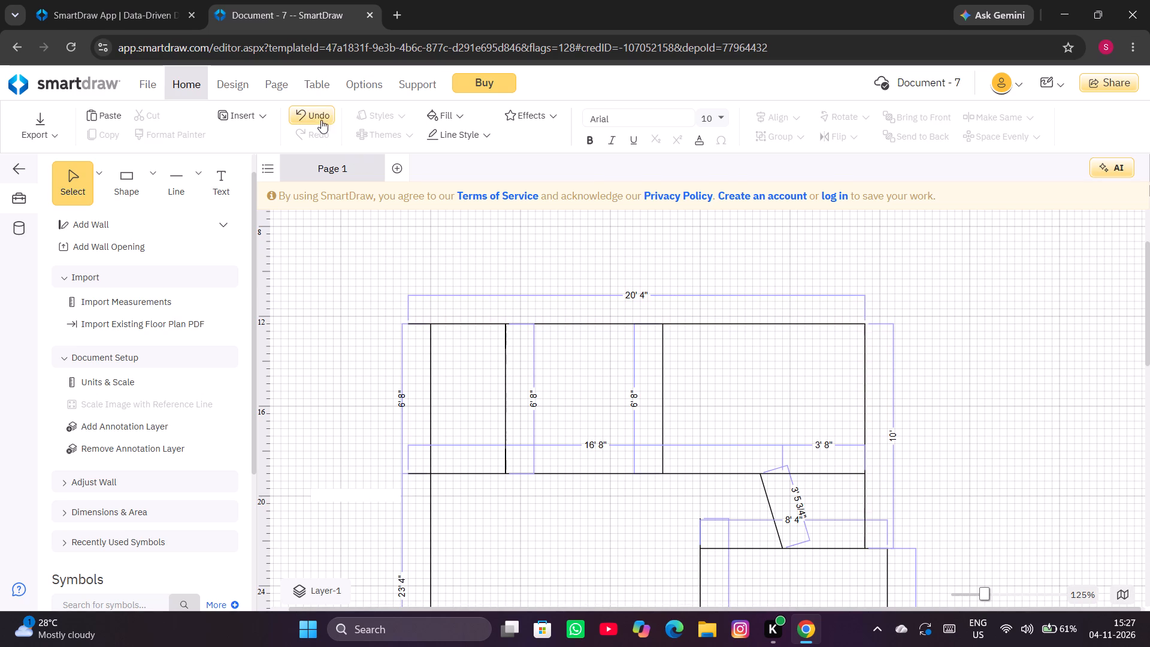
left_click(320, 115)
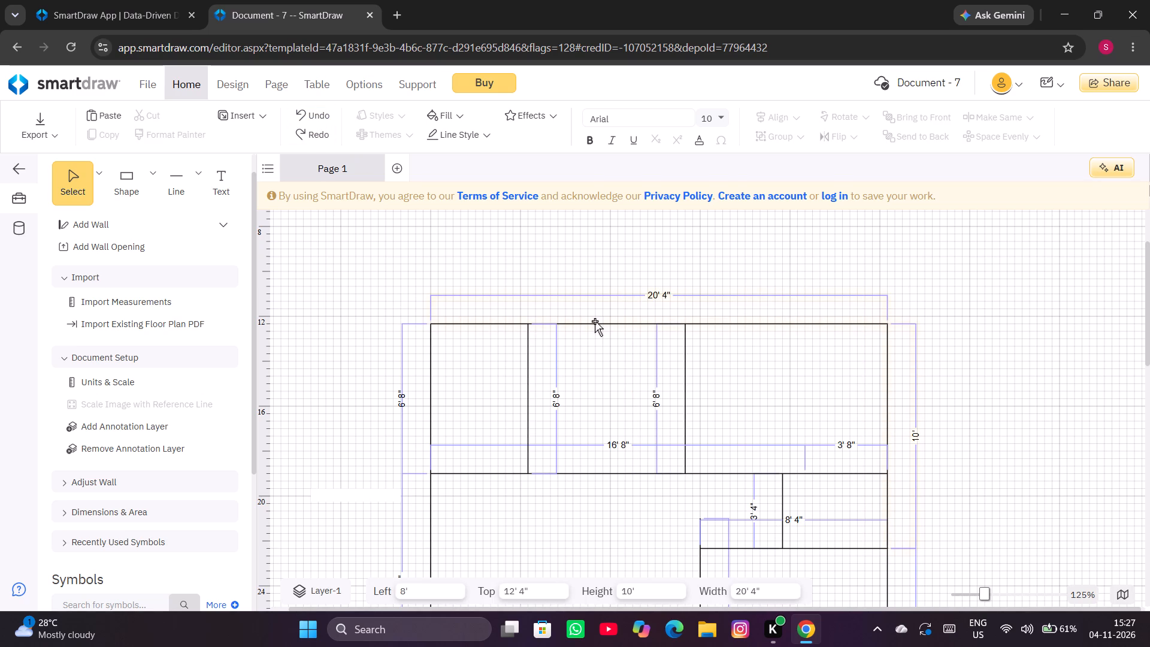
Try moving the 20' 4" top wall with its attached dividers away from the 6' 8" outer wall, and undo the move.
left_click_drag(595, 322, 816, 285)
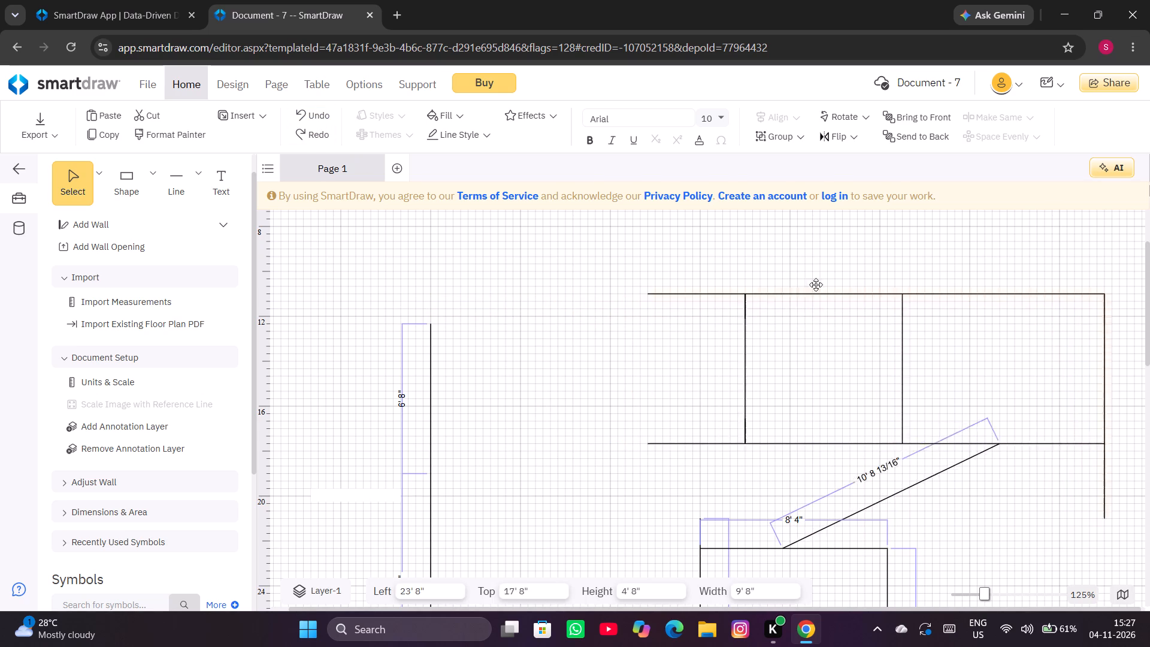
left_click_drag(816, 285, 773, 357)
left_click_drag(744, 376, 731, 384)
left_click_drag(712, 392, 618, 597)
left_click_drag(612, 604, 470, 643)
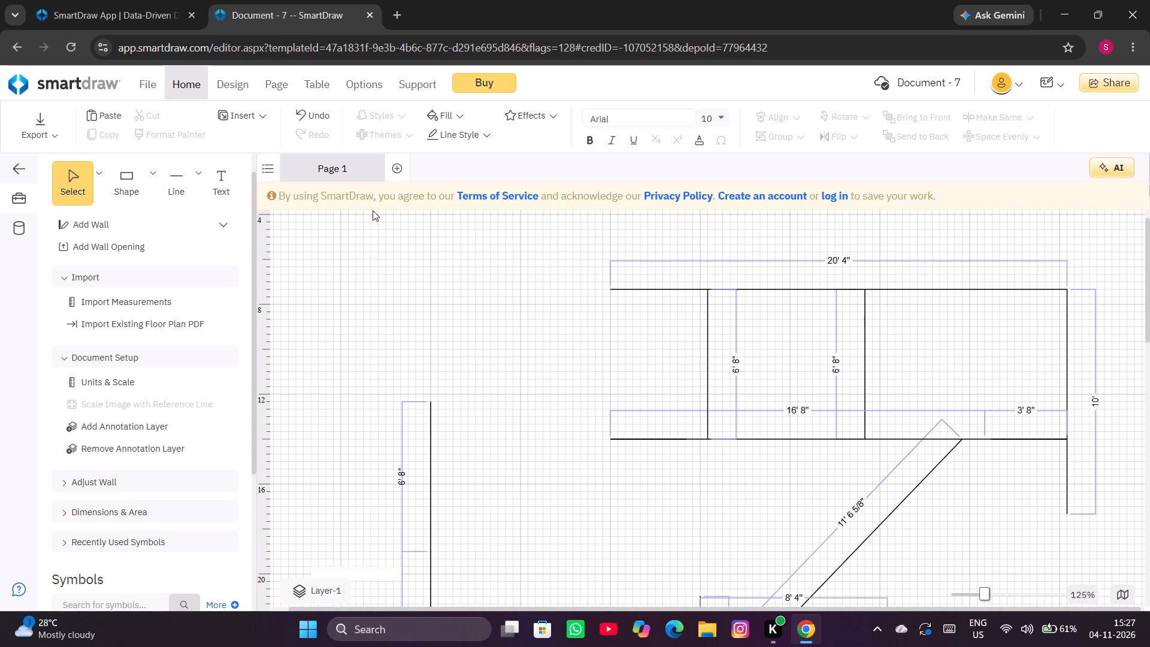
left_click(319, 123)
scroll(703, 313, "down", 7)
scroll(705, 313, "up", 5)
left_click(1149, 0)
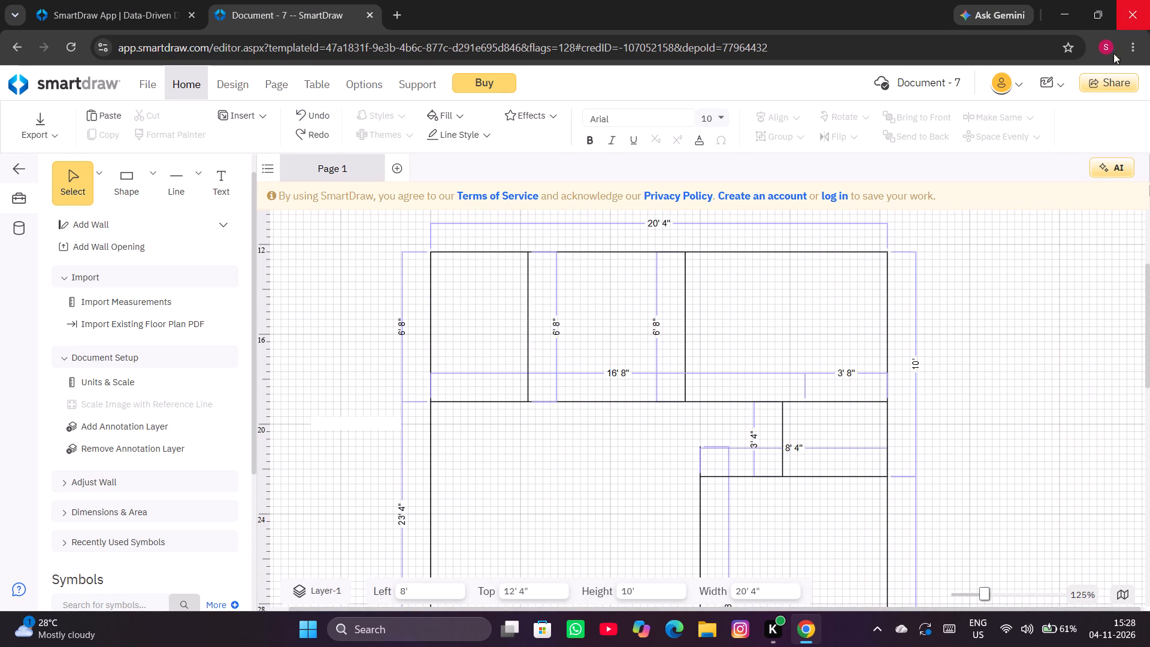